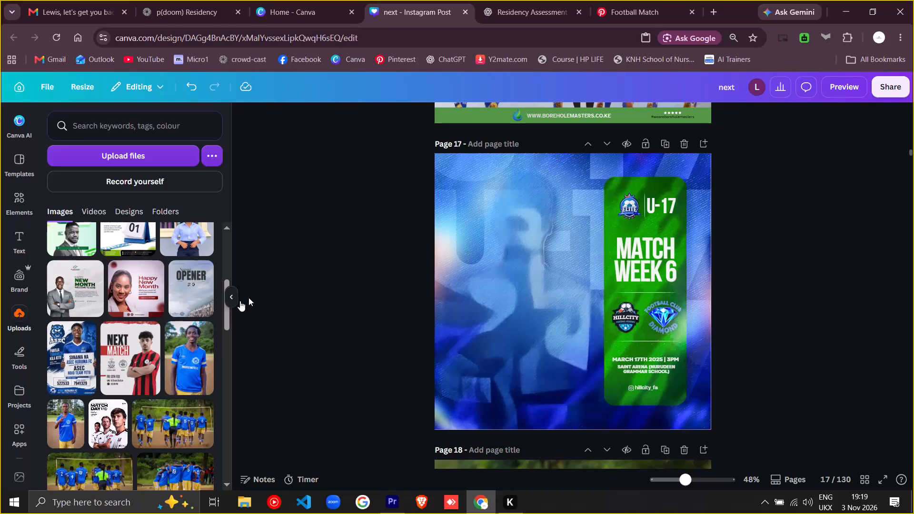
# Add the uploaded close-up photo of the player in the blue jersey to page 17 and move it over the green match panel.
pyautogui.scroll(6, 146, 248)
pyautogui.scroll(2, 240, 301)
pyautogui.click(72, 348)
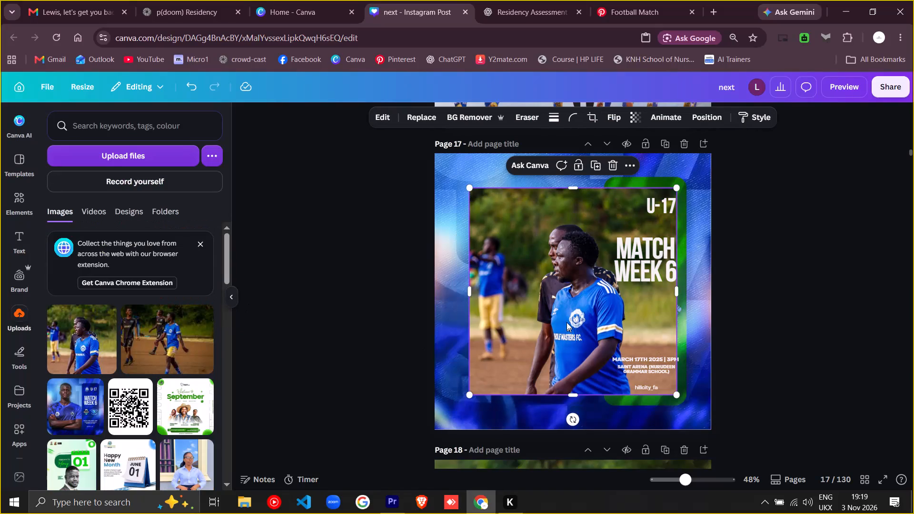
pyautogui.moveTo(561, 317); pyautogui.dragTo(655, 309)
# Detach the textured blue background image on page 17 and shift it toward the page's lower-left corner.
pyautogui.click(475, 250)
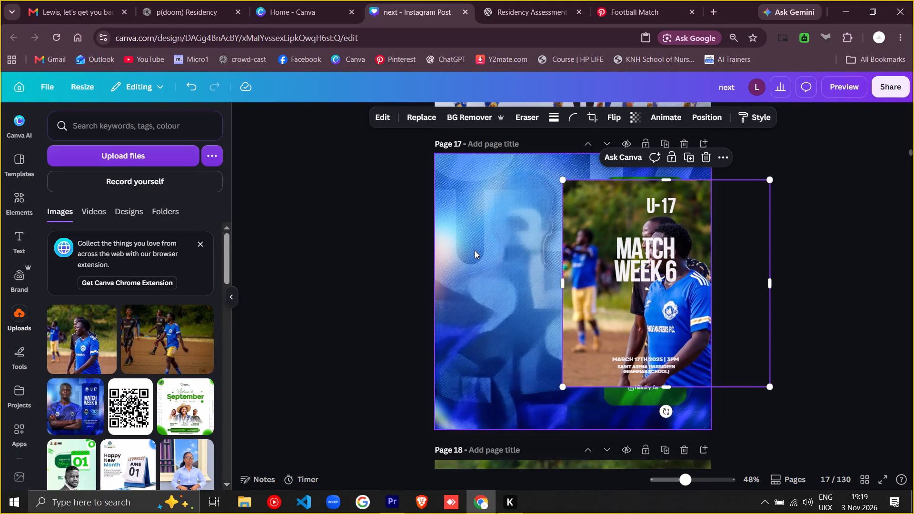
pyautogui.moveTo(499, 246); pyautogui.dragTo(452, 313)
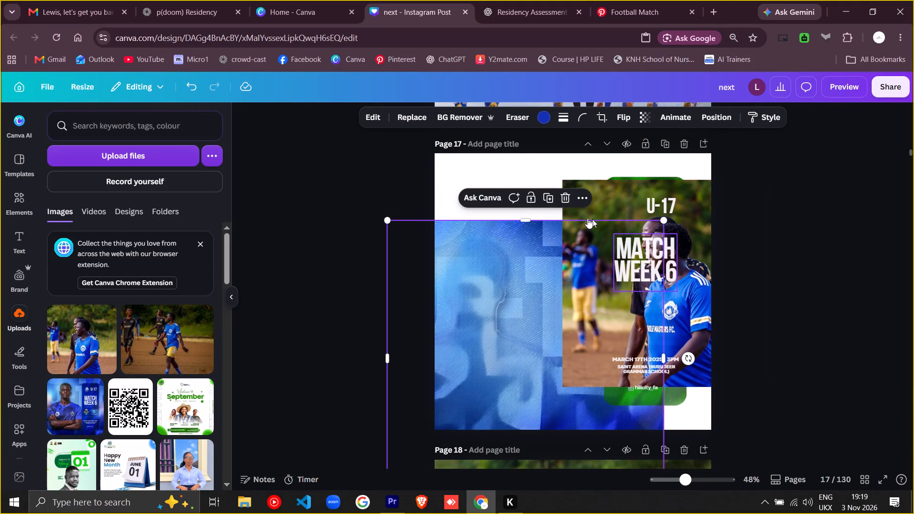
# Switch to Pinterest and copy the bright blue "fondo chicho" background image from the related pins.
pyautogui.click(640, 5)
pyautogui.scroll(-3, 246, 355)
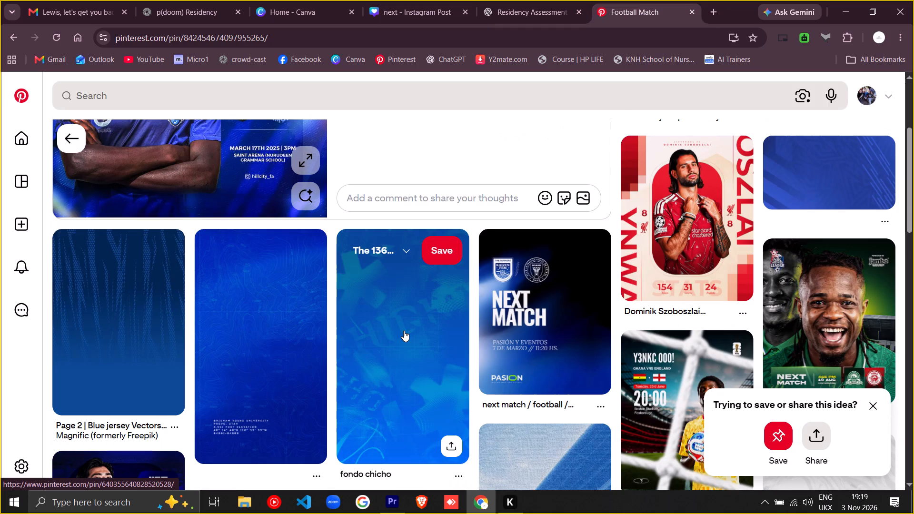
pyautogui.click(404, 331)
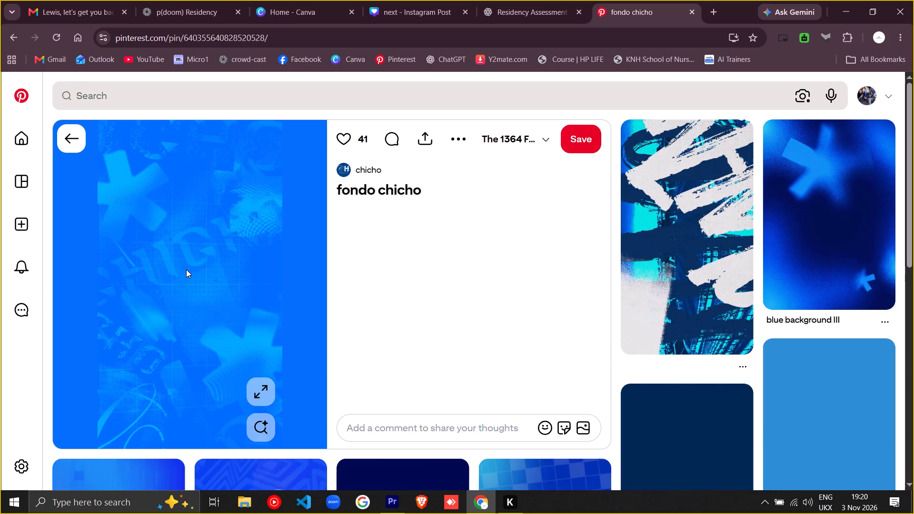
pyautogui.rightClick(186, 269)
pyautogui.click(228, 318)
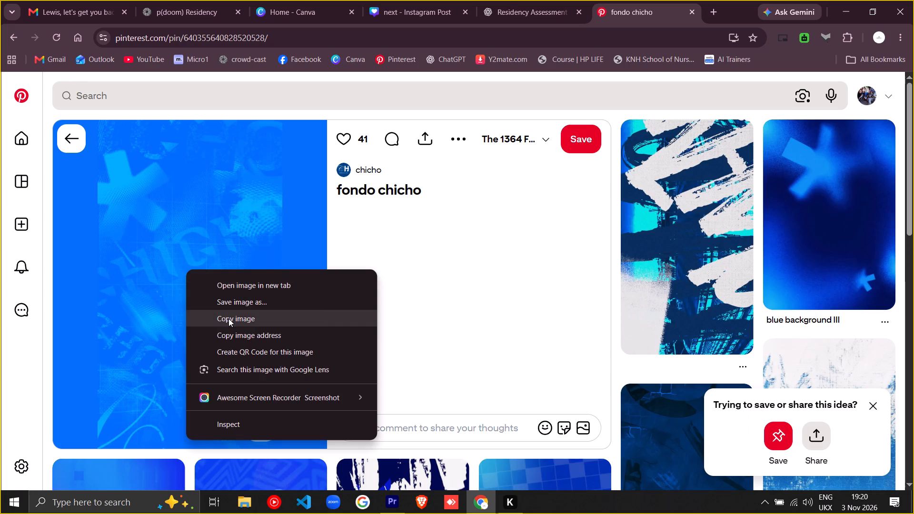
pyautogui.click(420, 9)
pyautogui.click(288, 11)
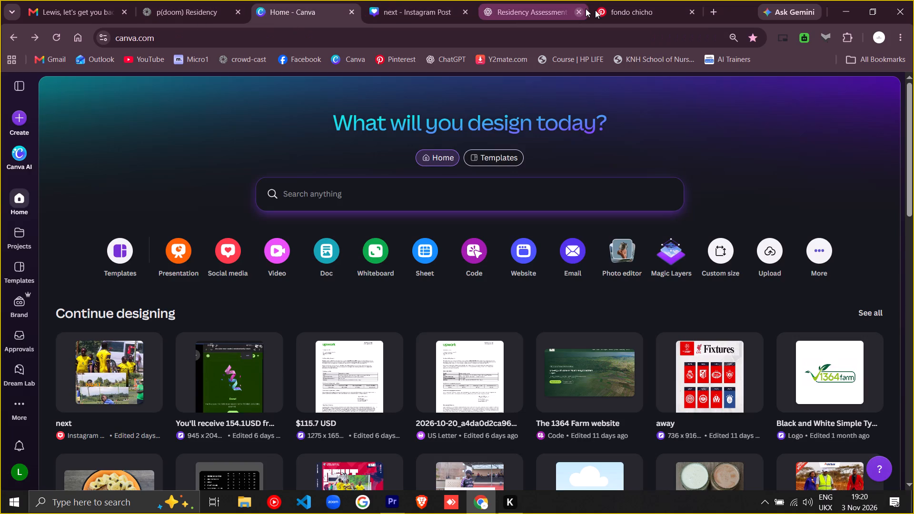
# Open YouTube in a new browser tab.
pyautogui.click(715, 10)
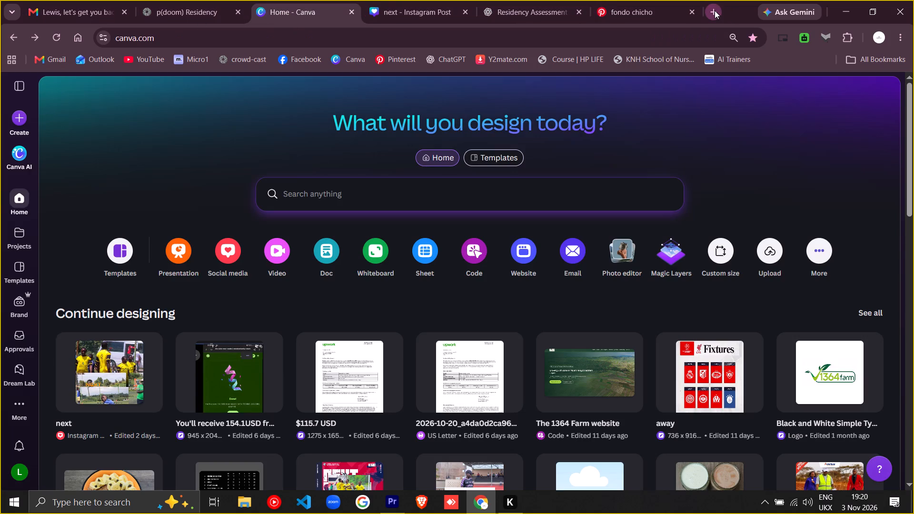
pyautogui.click(138, 68)
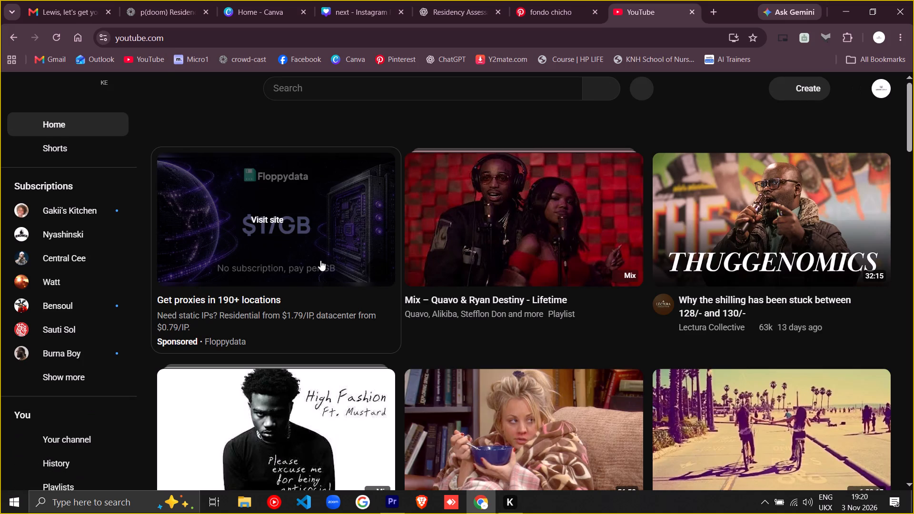
# Play the YouTube video "Why the shilling has been stuck between 128/- and 130/-", skipping the opening ad.
pyautogui.click(760, 235)
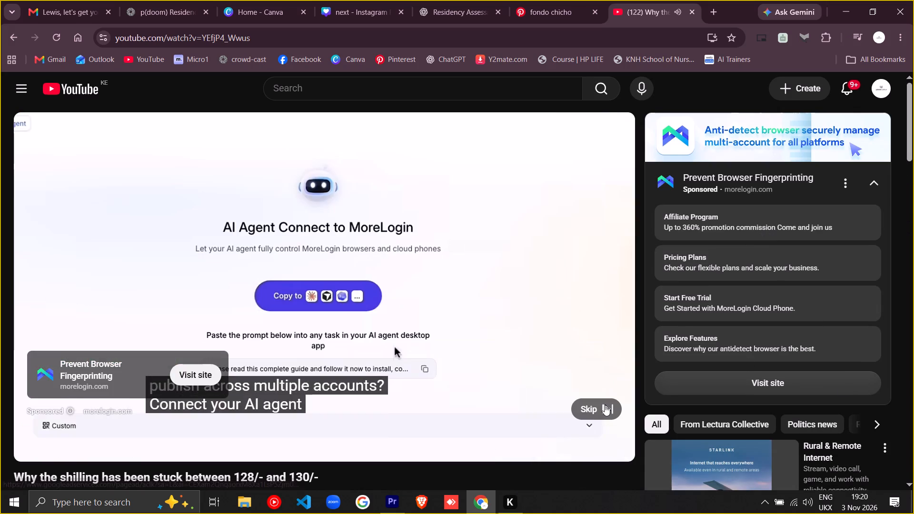
pyautogui.click(588, 418)
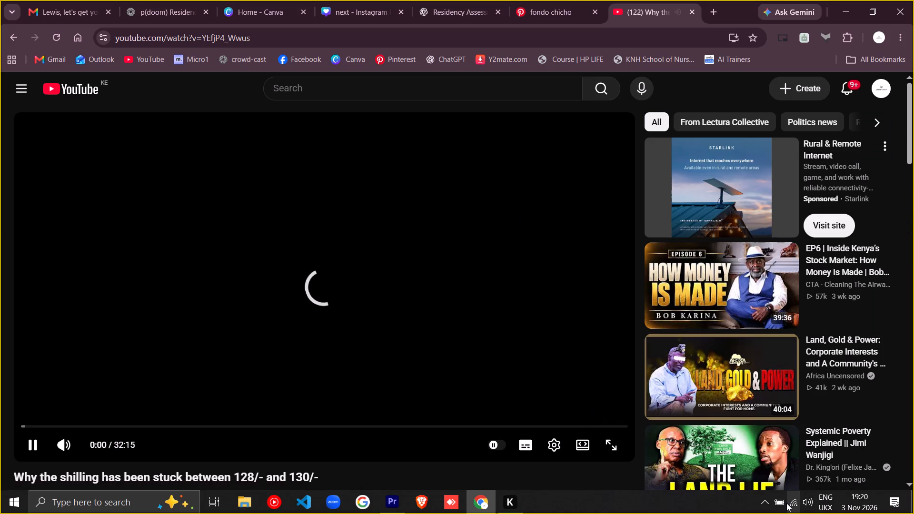
# Set the computer's speaker volume to 31.
pyautogui.click(807, 501)
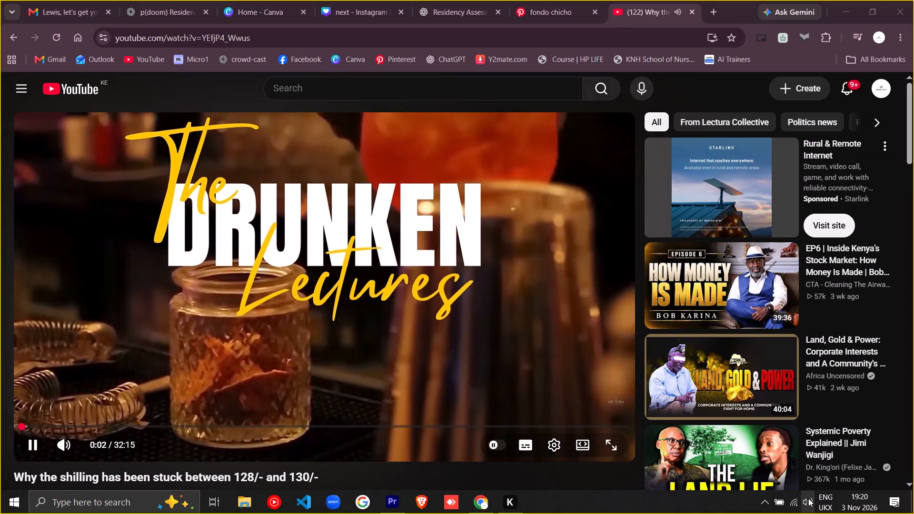
pyautogui.click(808, 497)
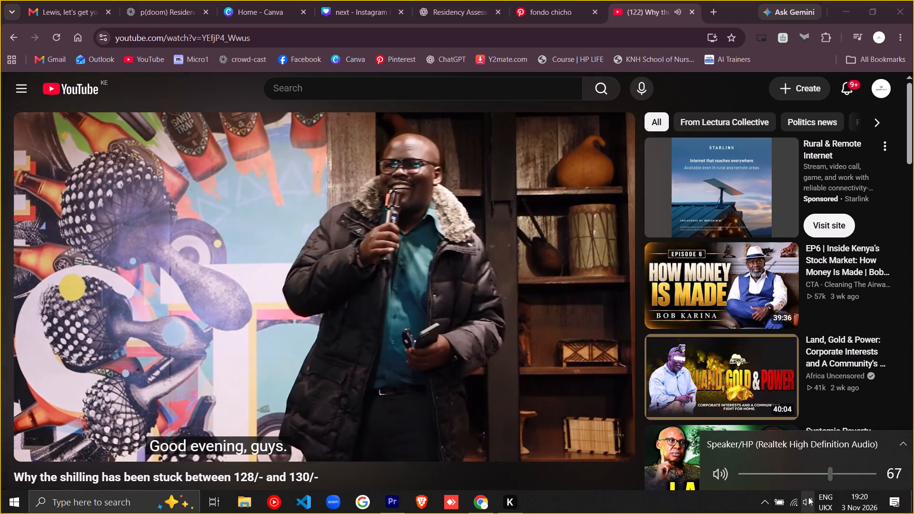
pyautogui.click(784, 476)
pyautogui.click(775, 474)
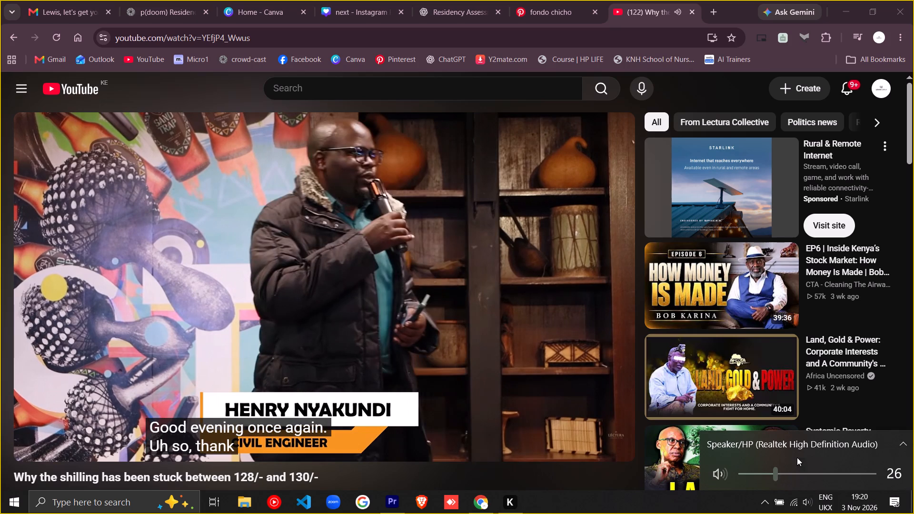
pyautogui.click(845, 471)
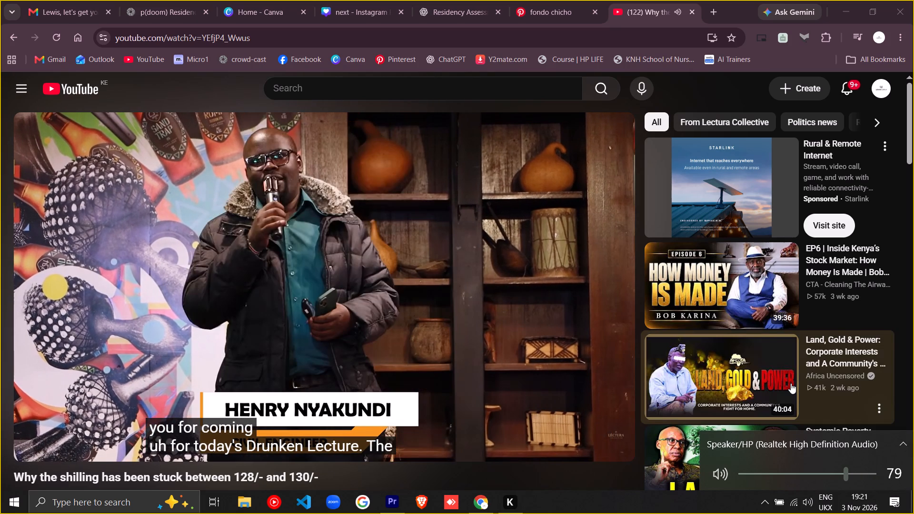
pyautogui.click(753, 469)
pyautogui.click(827, 441)
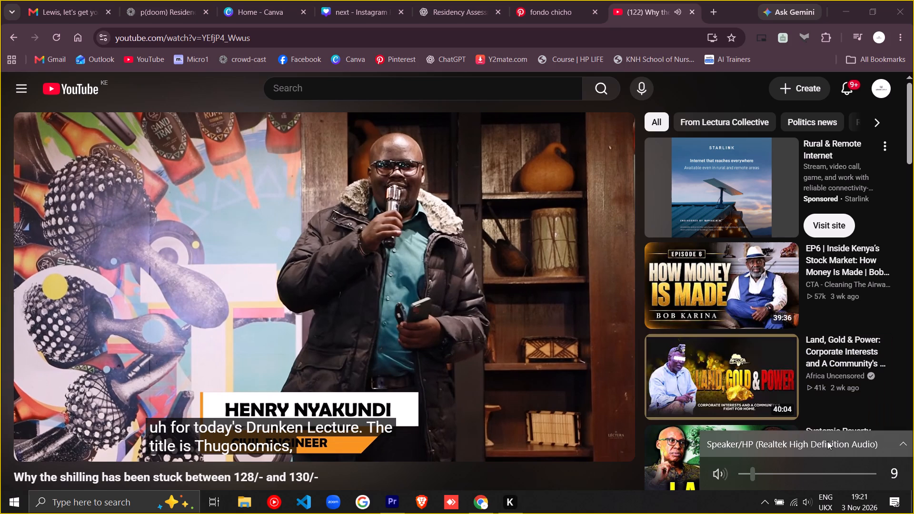
pyautogui.click(806, 445)
pyautogui.click(767, 475)
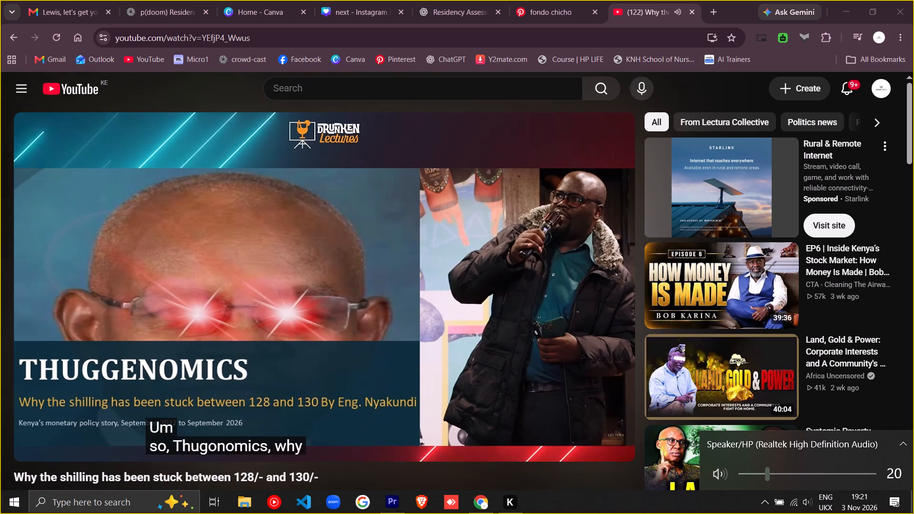
pyautogui.click(773, 474)
pyautogui.click(782, 473)
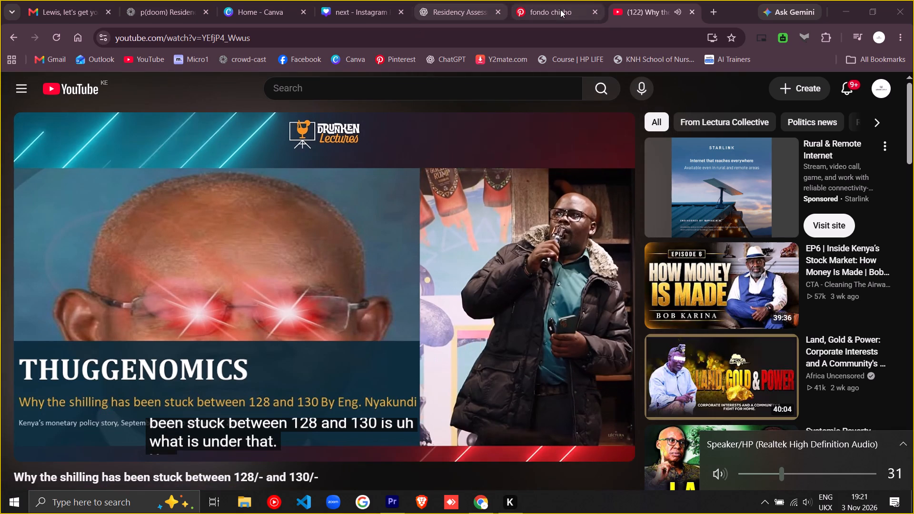
# Browse the blue backgrounds on Pinterest and copy the image of the "fondo chicho" pin.
pyautogui.click(560, 10)
pyautogui.scroll(-2, 630, 301)
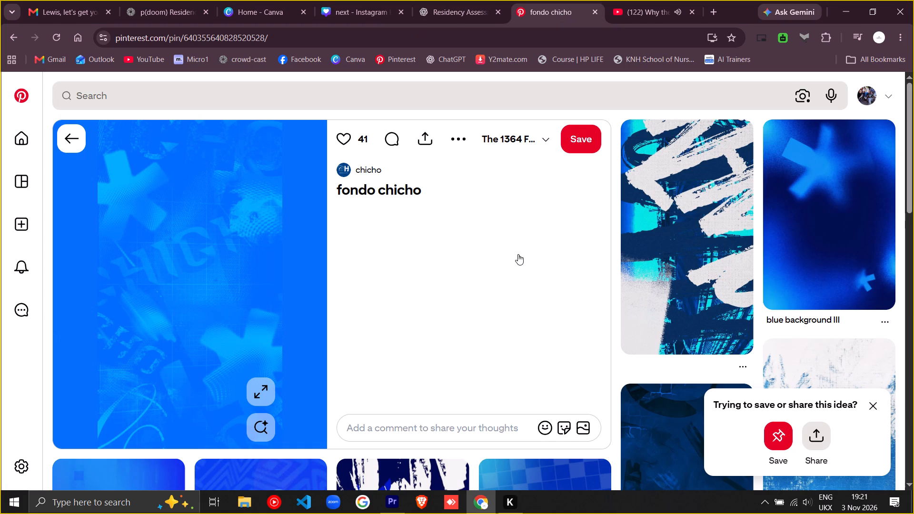
pyautogui.scroll(-3, 518, 254)
pyautogui.scroll(2, 323, 320)
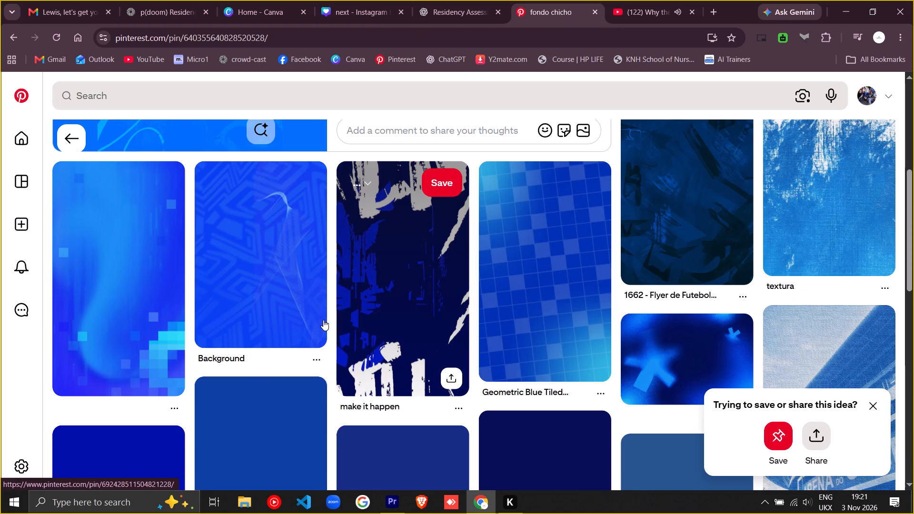
pyautogui.scroll(-5, 100, 359)
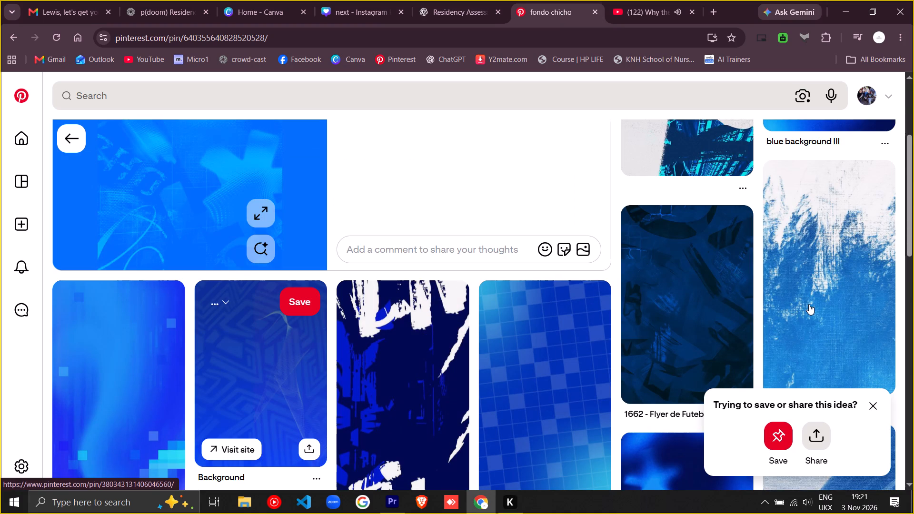
pyautogui.scroll(3, 374, 356)
pyautogui.scroll(-4, 376, 356)
pyautogui.scroll(7, 388, 364)
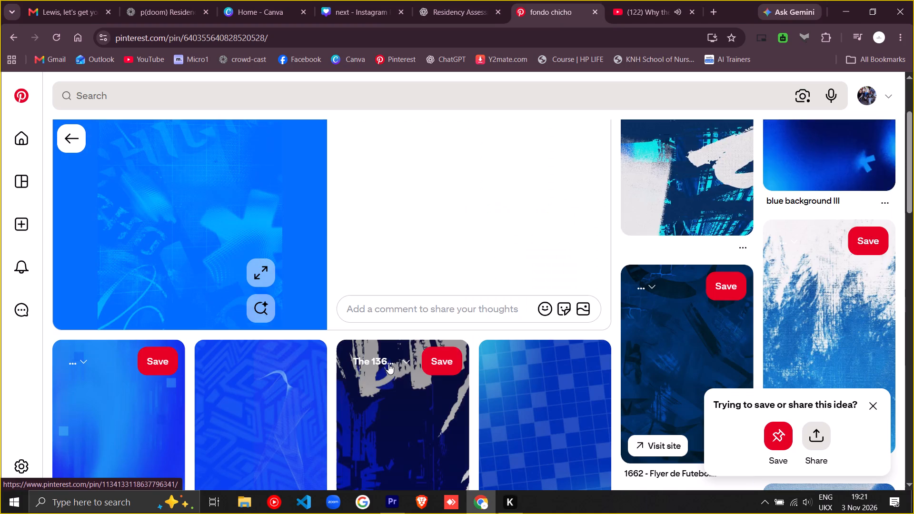
pyautogui.scroll(2, 388, 364)
pyautogui.rightClick(206, 261)
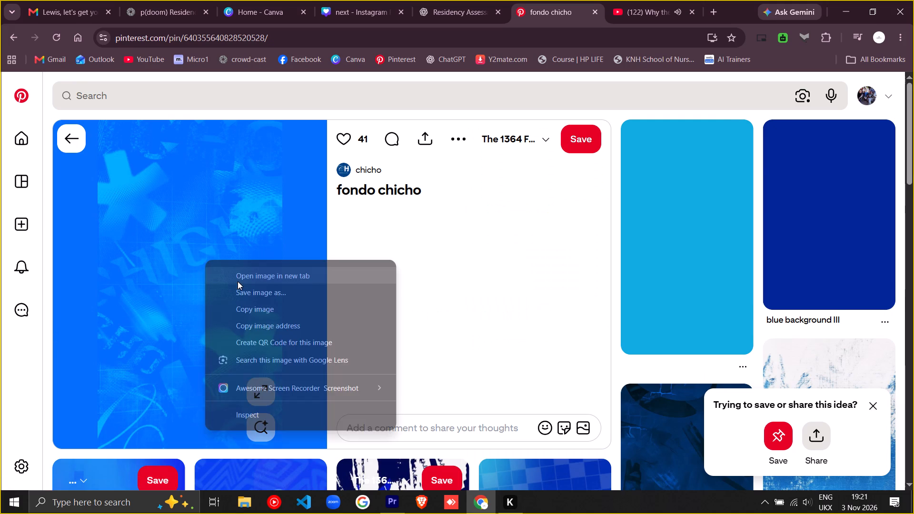
pyautogui.click(267, 310)
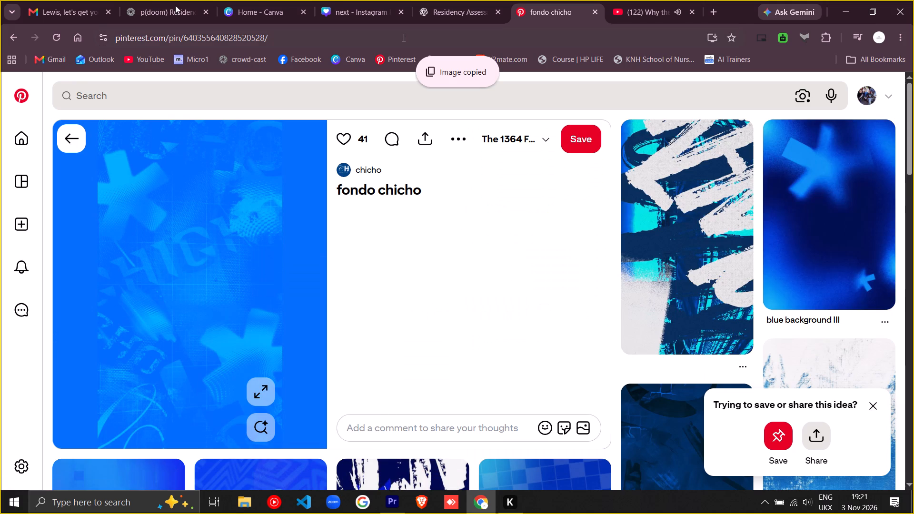
# Return to the Canva design and delete the detached textured blue image from page 17.
pyautogui.click(346, 2)
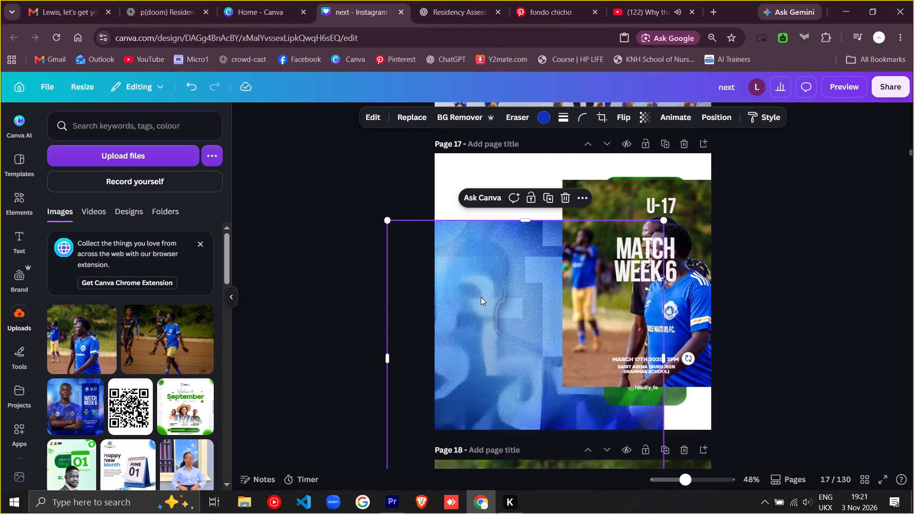
pyautogui.click(566, 197)
# Paste the copied "fondo chicho" image onto page 17 and set it as the page background.
pyautogui.rightClick(455, 265)
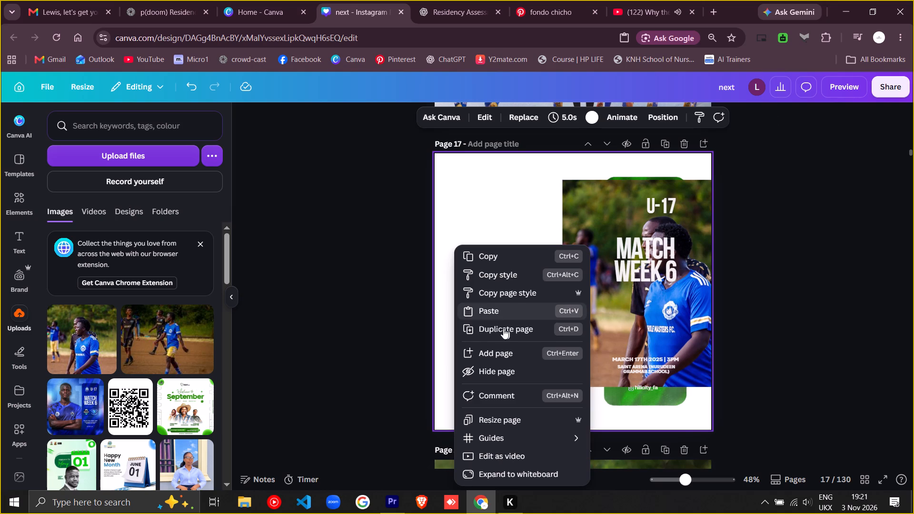
pyautogui.click(490, 306)
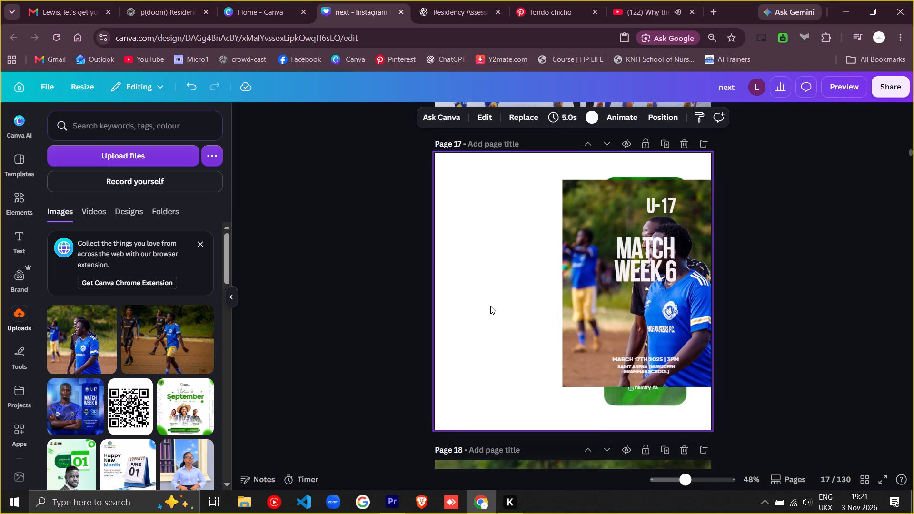
pyautogui.rightClick(557, 327)
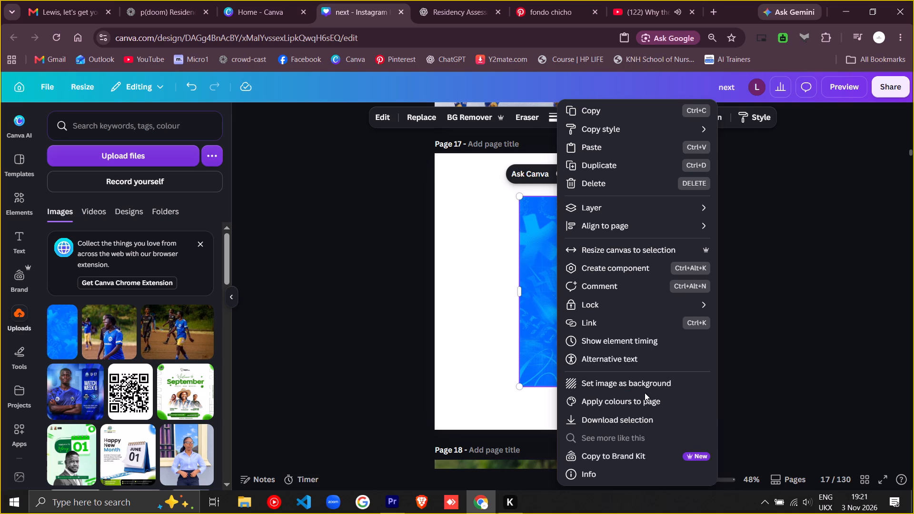
pyautogui.click(643, 386)
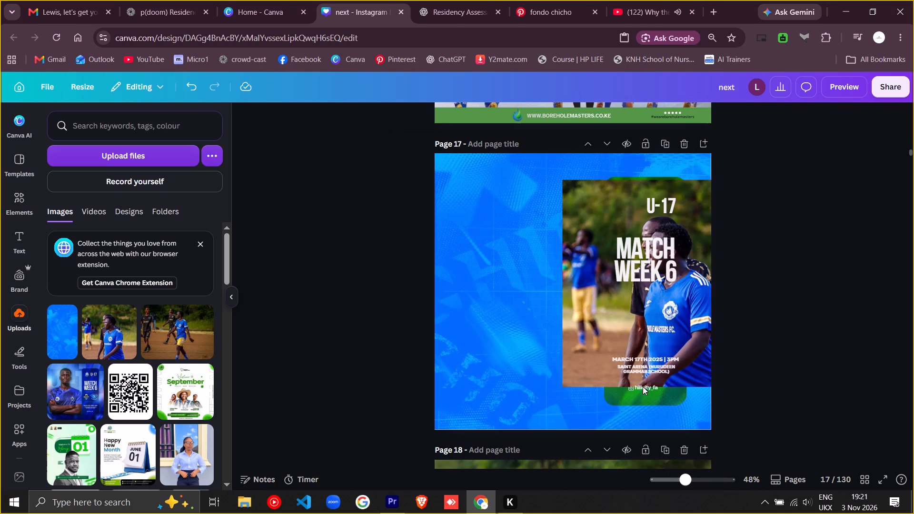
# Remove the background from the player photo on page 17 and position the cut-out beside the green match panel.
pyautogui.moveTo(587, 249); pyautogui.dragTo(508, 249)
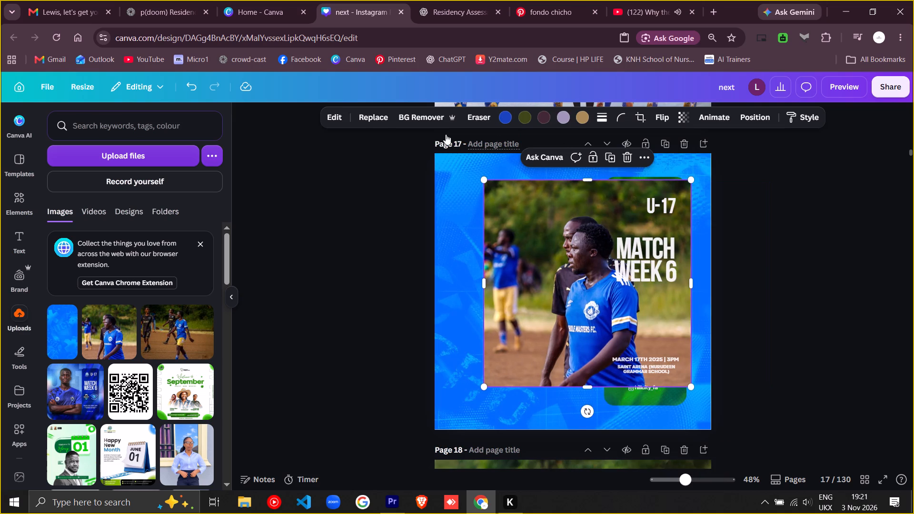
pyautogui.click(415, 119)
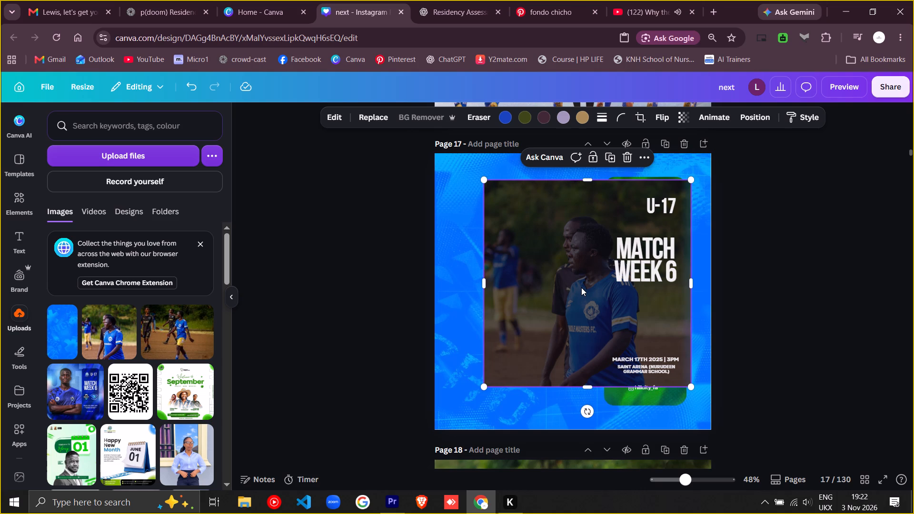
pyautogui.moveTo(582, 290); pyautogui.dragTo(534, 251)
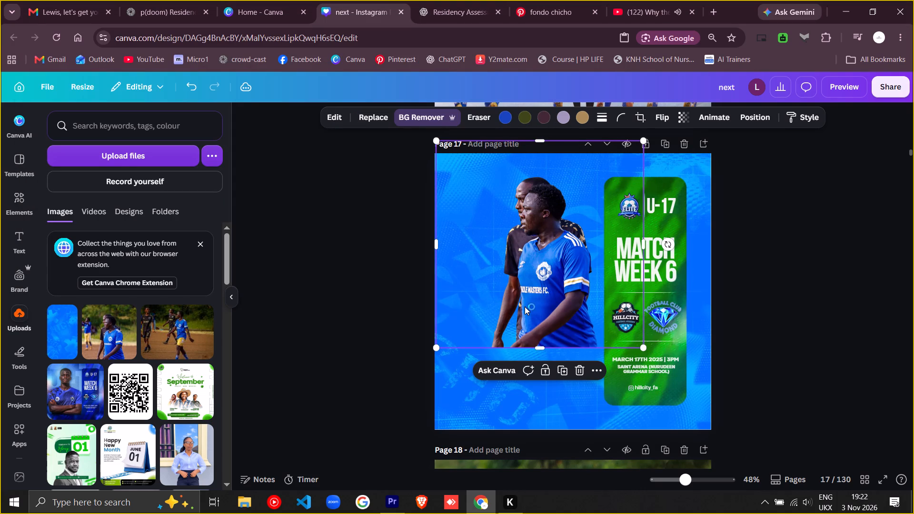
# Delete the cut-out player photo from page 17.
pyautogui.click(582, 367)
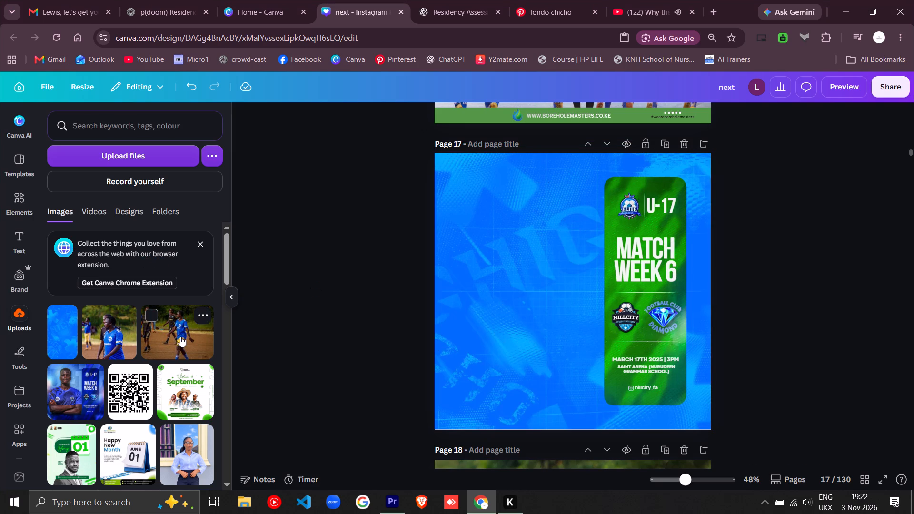
# Add the uploaded wide photo of the standing player in blue shirt and yellow shorts to page 17 and remove its background.
pyautogui.scroll(-3, 119, 395)
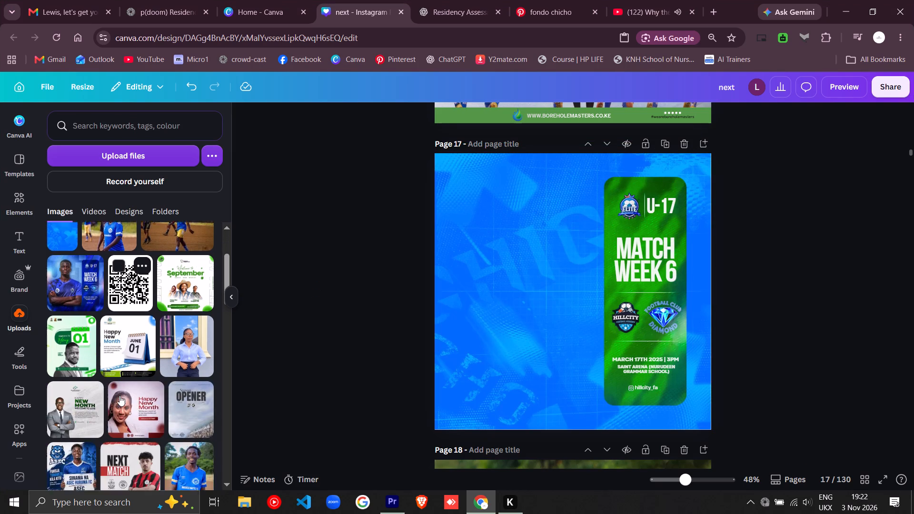
pyautogui.scroll(-8, 119, 395)
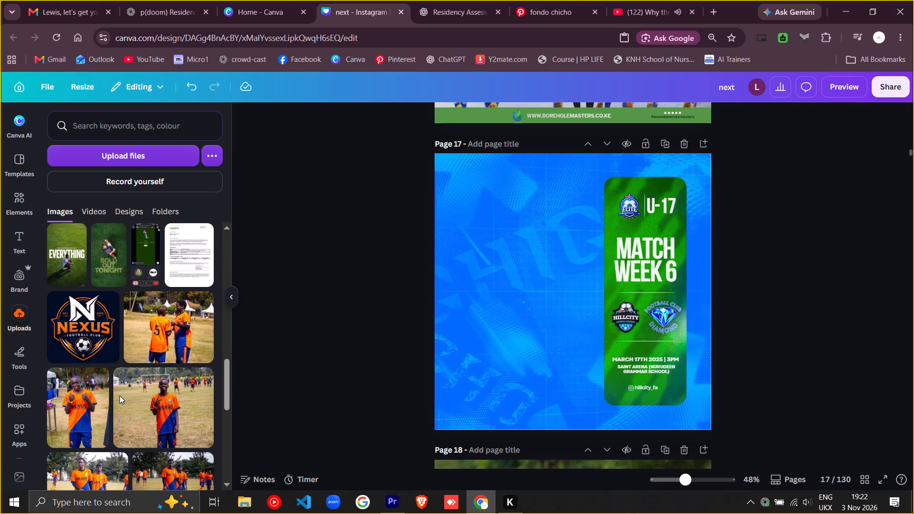
pyautogui.scroll(2, 119, 395)
pyautogui.scroll(-8, 119, 395)
pyautogui.scroll(1, 119, 395)
pyautogui.scroll(-2, 119, 395)
pyautogui.scroll(1, 119, 395)
pyautogui.scroll(-5, 119, 395)
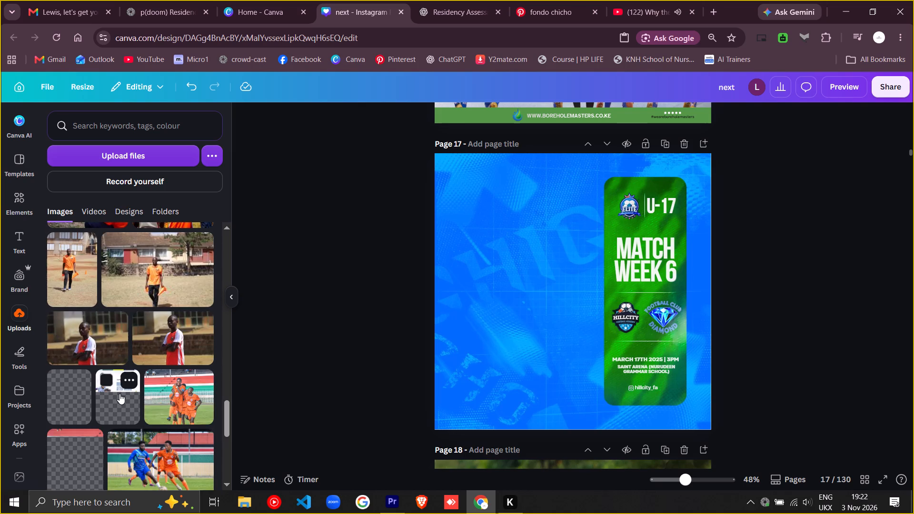
pyautogui.scroll(-5, 119, 394)
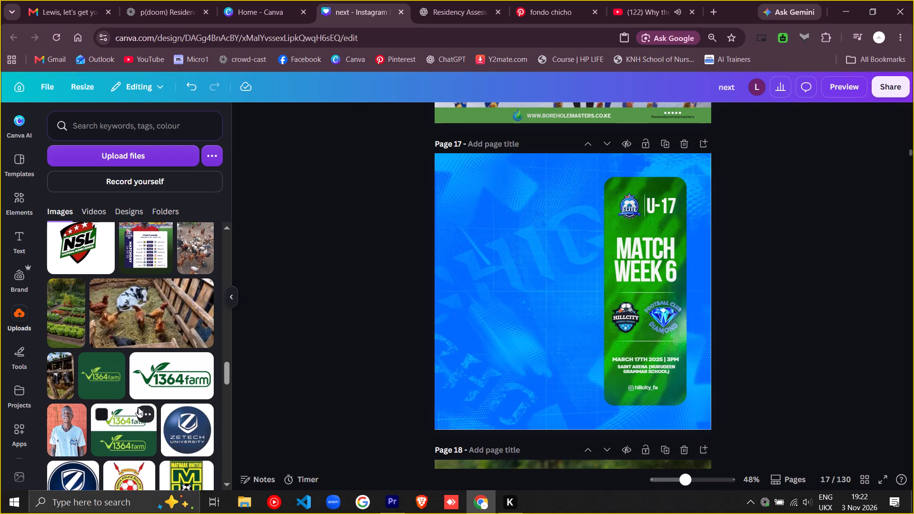
pyautogui.scroll(-4, 142, 397)
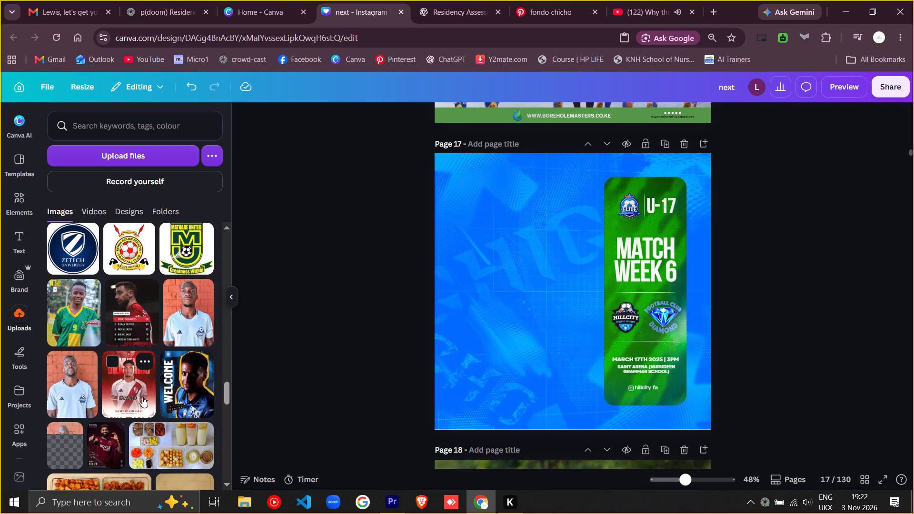
pyautogui.scroll(-5, 142, 397)
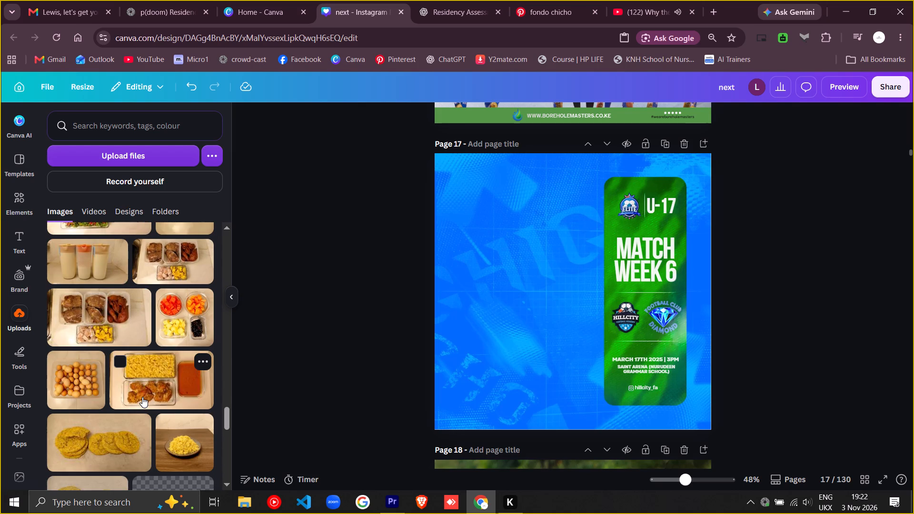
pyautogui.scroll(-5, 145, 390)
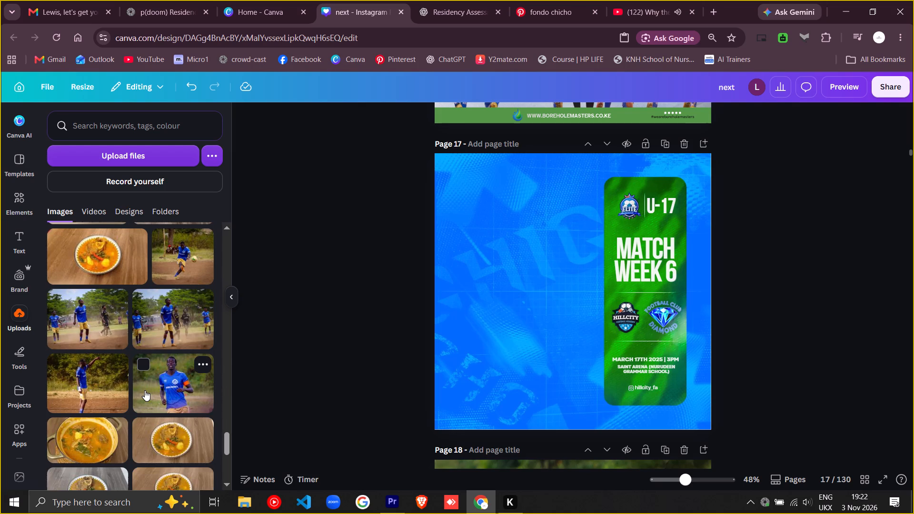
pyautogui.scroll(-5, 145, 390)
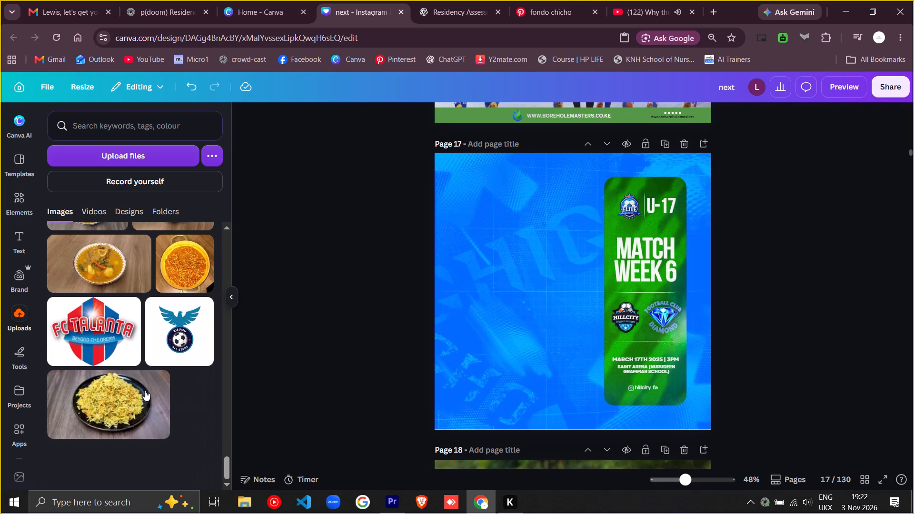
pyautogui.scroll(5, 145, 390)
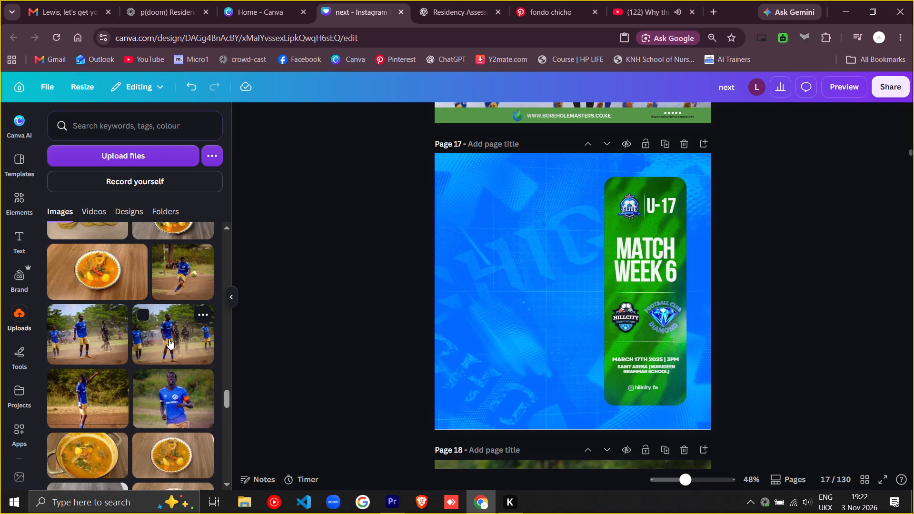
pyautogui.click(169, 339)
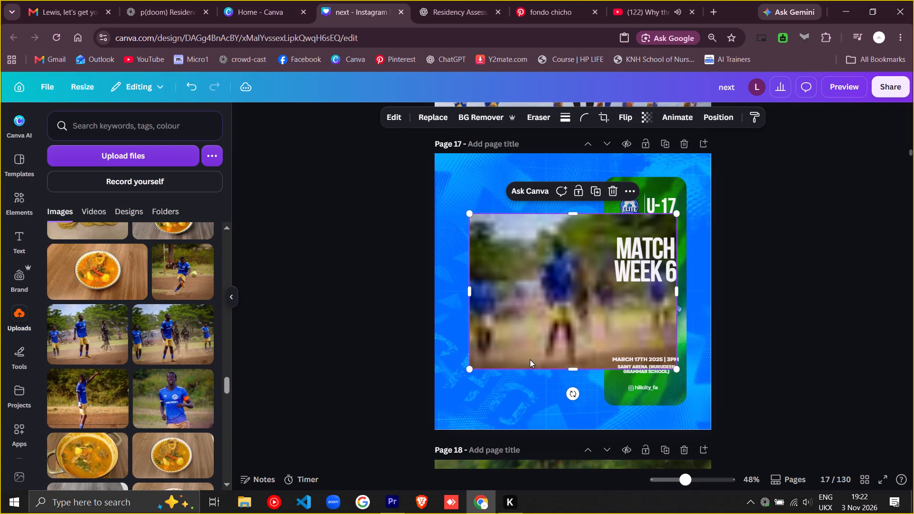
pyautogui.click(475, 121)
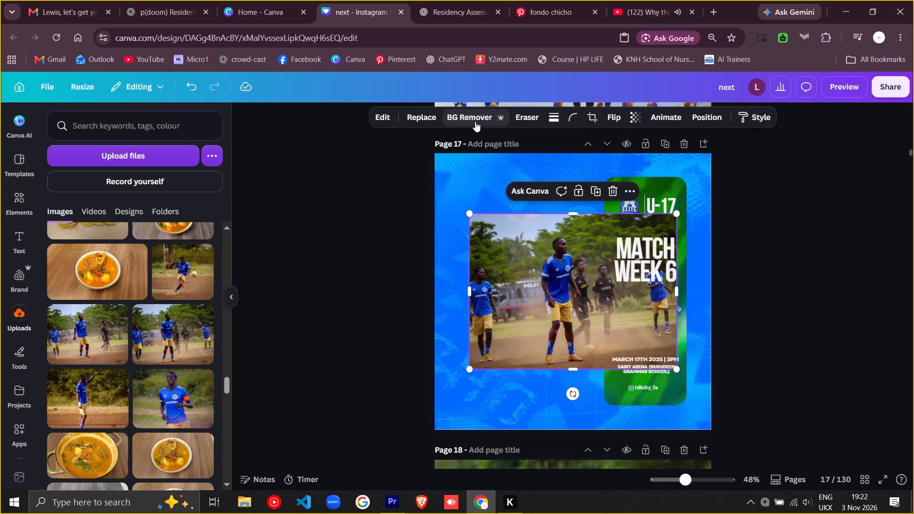
# Look through the older uploaded images for other football player photos suited to the poster.
pyautogui.scroll(-10, 134, 365)
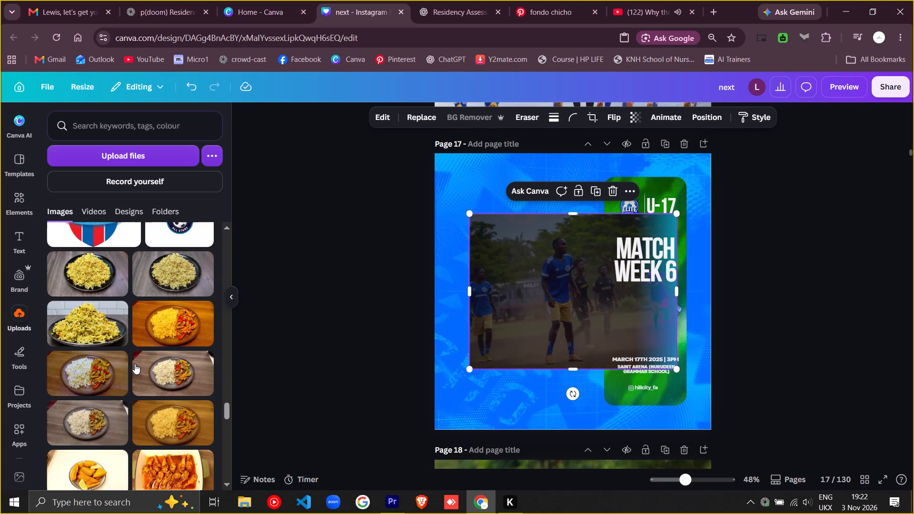
pyautogui.scroll(-13, 135, 364)
pyautogui.scroll(2, 137, 364)
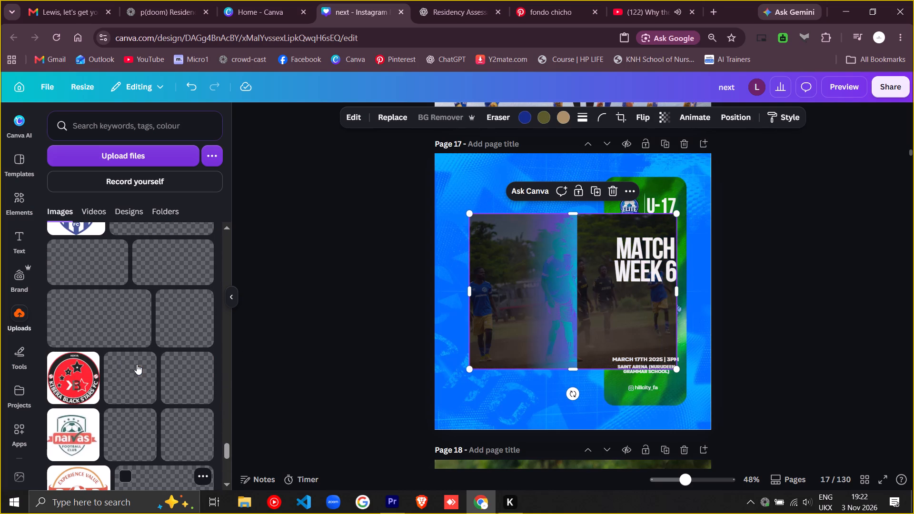
pyautogui.scroll(1, 137, 364)
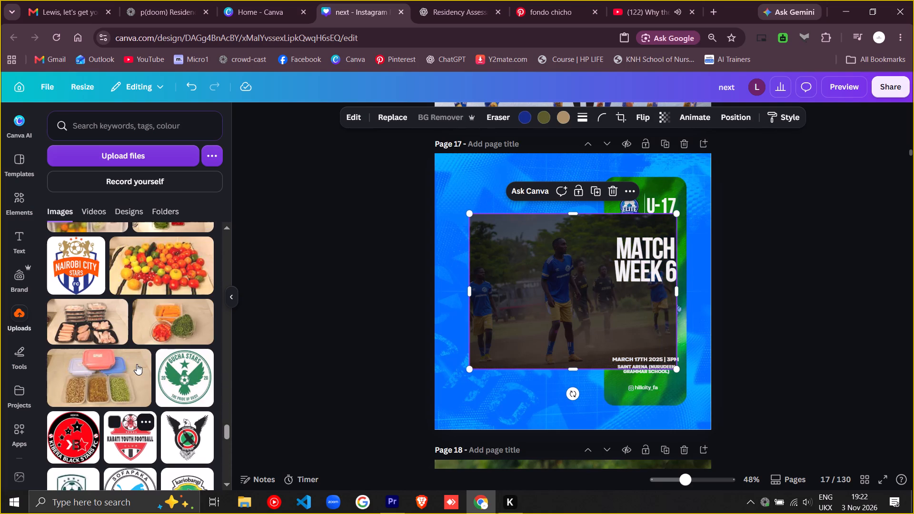
pyautogui.scroll(-3, 137, 364)
pyautogui.scroll(1, 137, 364)
pyautogui.scroll(-9, 137, 364)
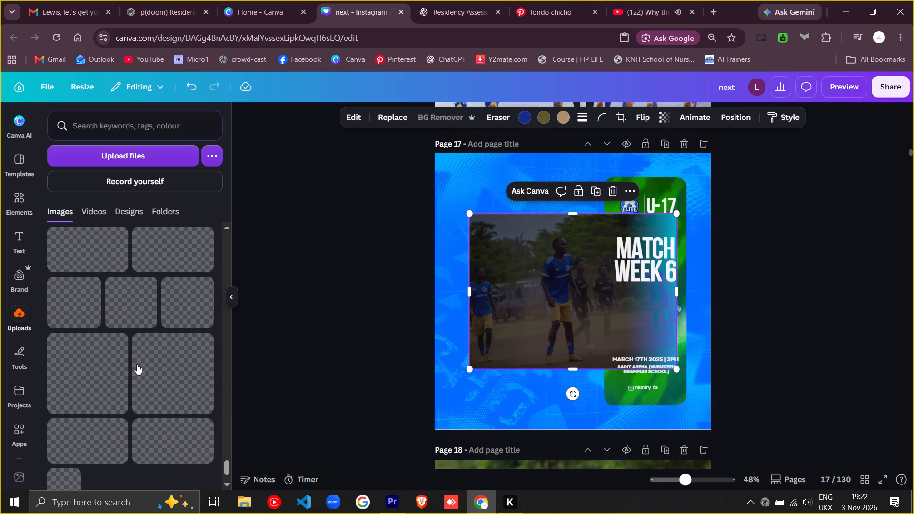
pyautogui.scroll(-1, 137, 364)
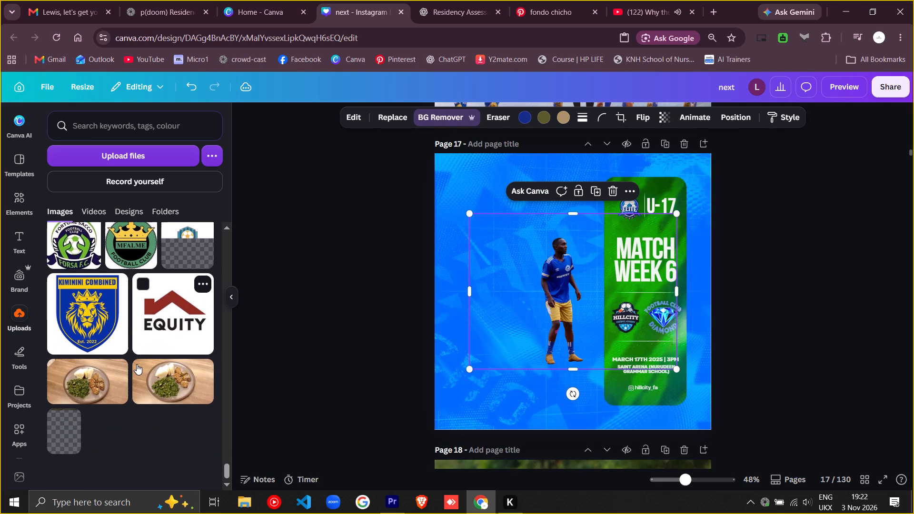
pyautogui.scroll(-6, 137, 364)
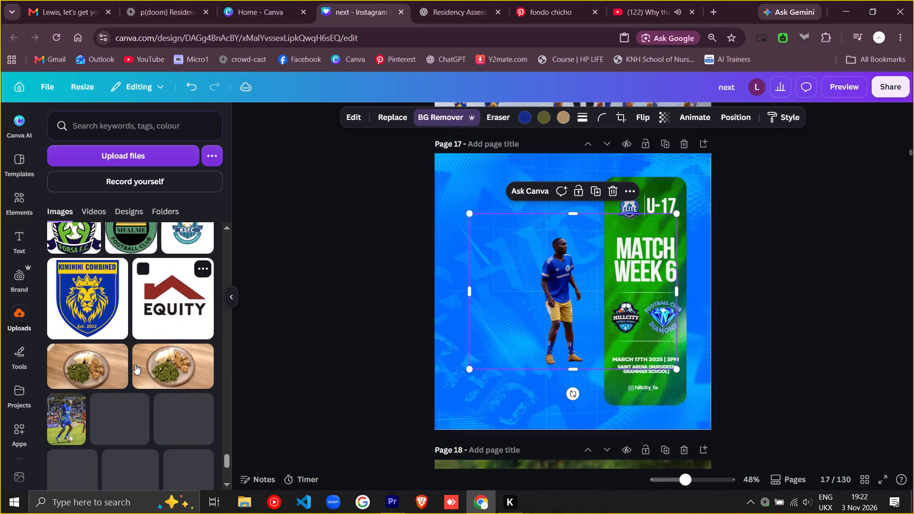
pyautogui.scroll(-5, 135, 364)
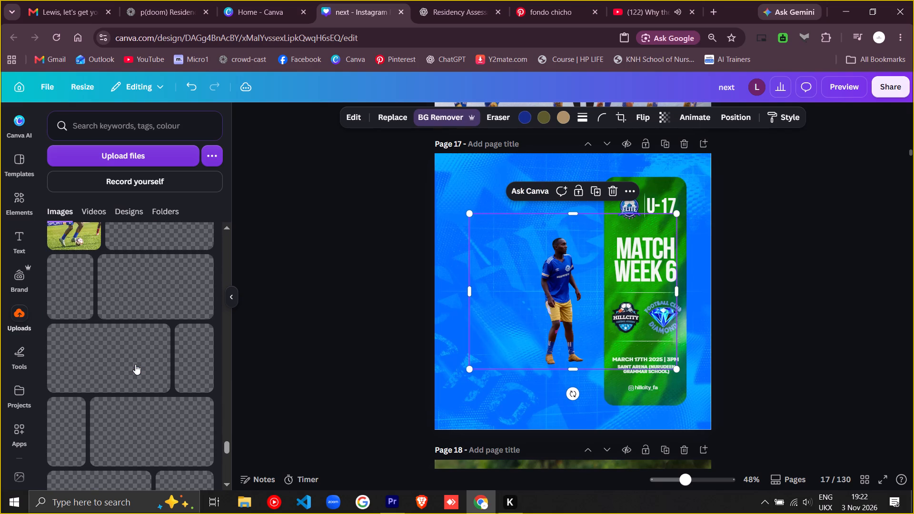
pyautogui.scroll(-5, 169, 341)
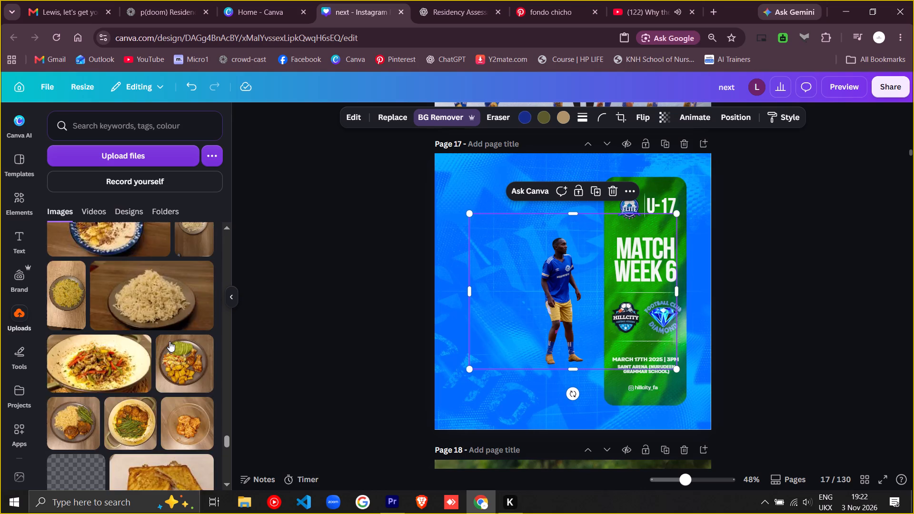
pyautogui.scroll(-10, 169, 341)
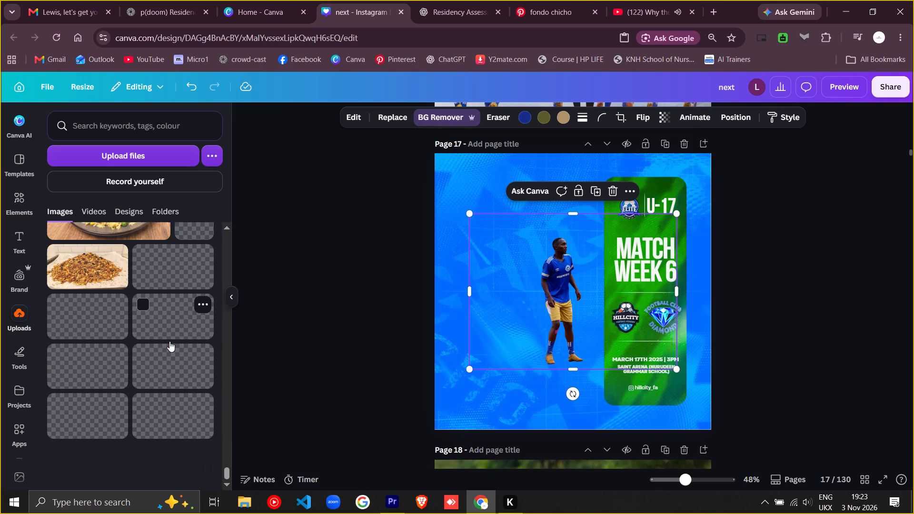
pyautogui.scroll(-6, 169, 341)
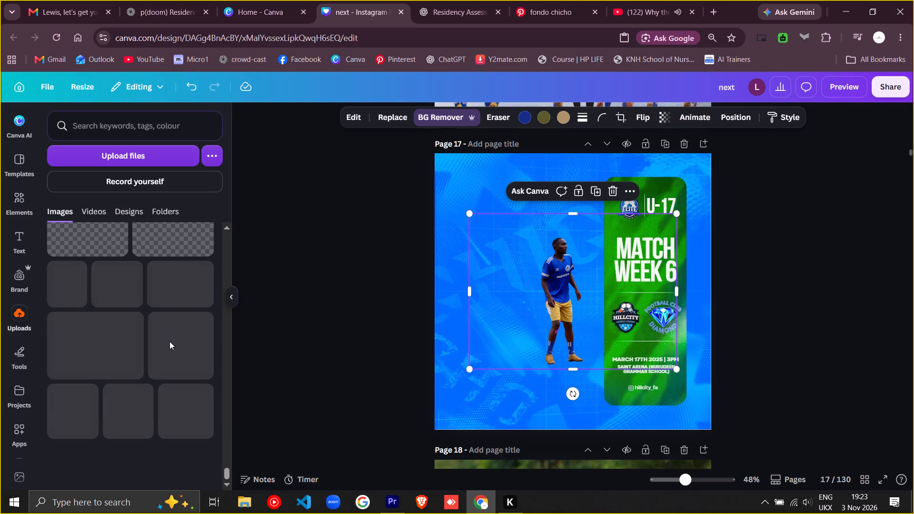
pyautogui.scroll(-2, 169, 341)
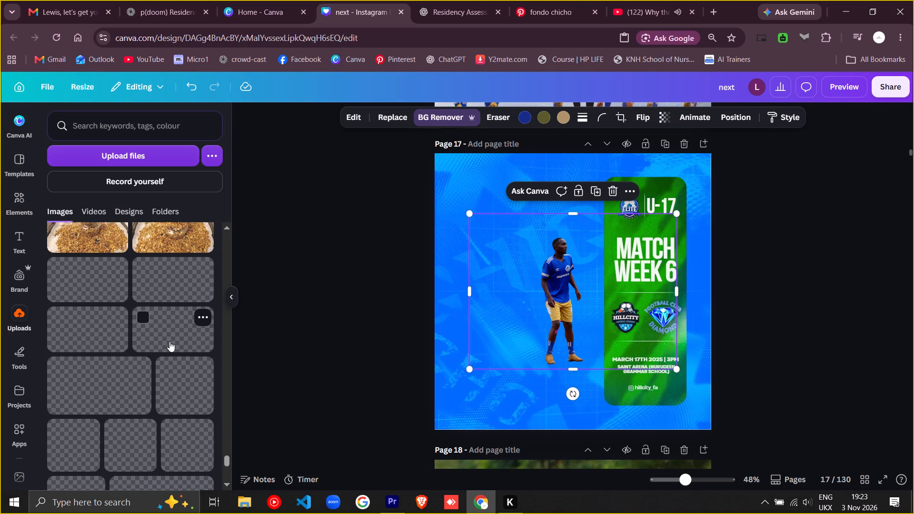
pyautogui.scroll(-3, 169, 341)
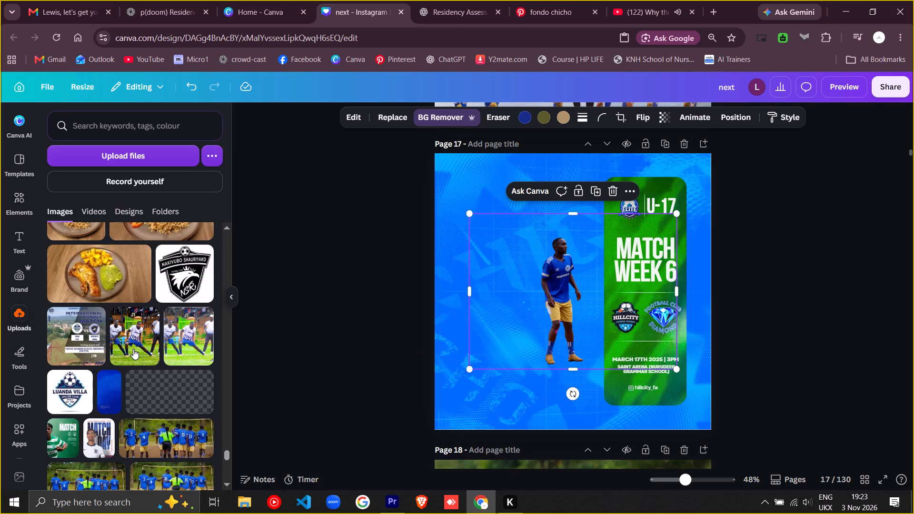
pyautogui.scroll(-8, 118, 345)
pyautogui.scroll(1, 121, 345)
pyautogui.scroll(-5, 121, 345)
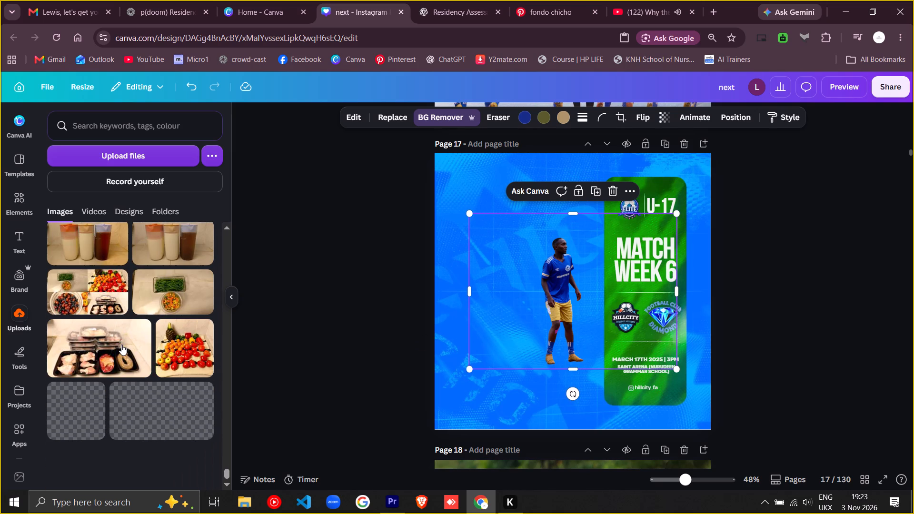
pyautogui.scroll(-7, 121, 345)
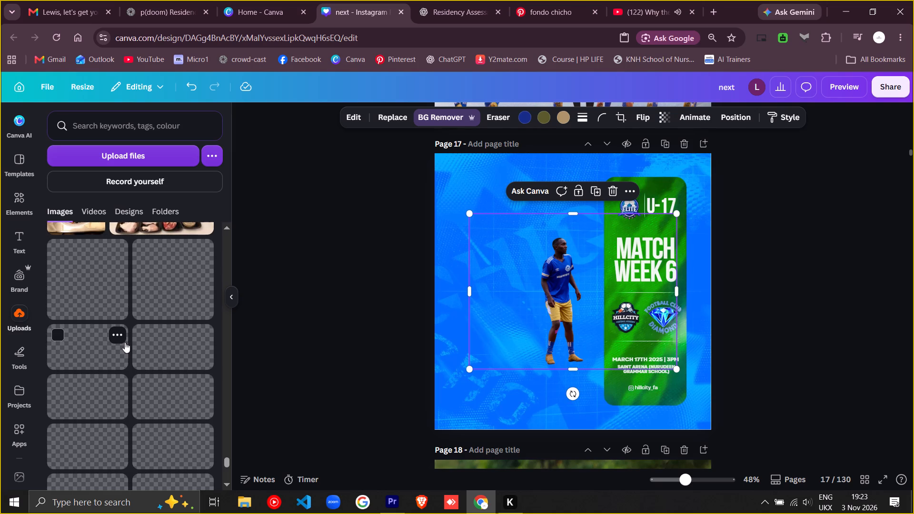
pyautogui.scroll(-6, 129, 349)
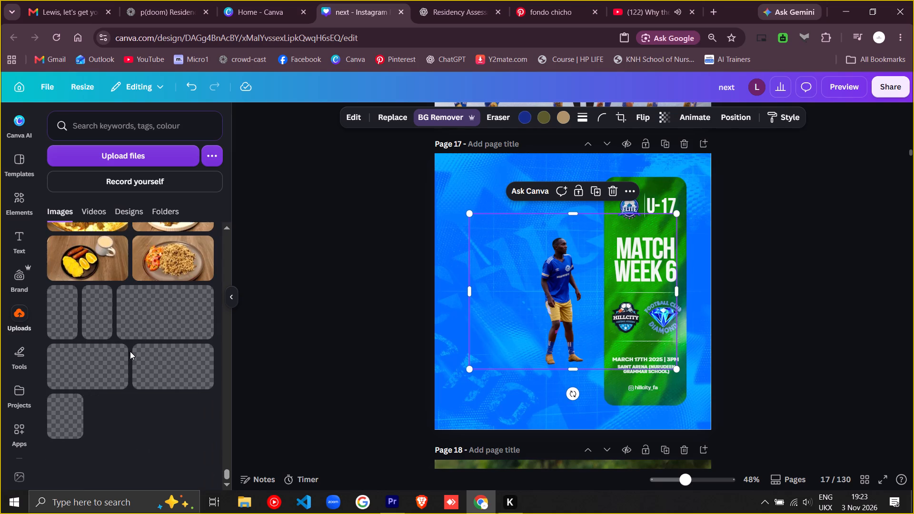
pyautogui.scroll(-1, 130, 351)
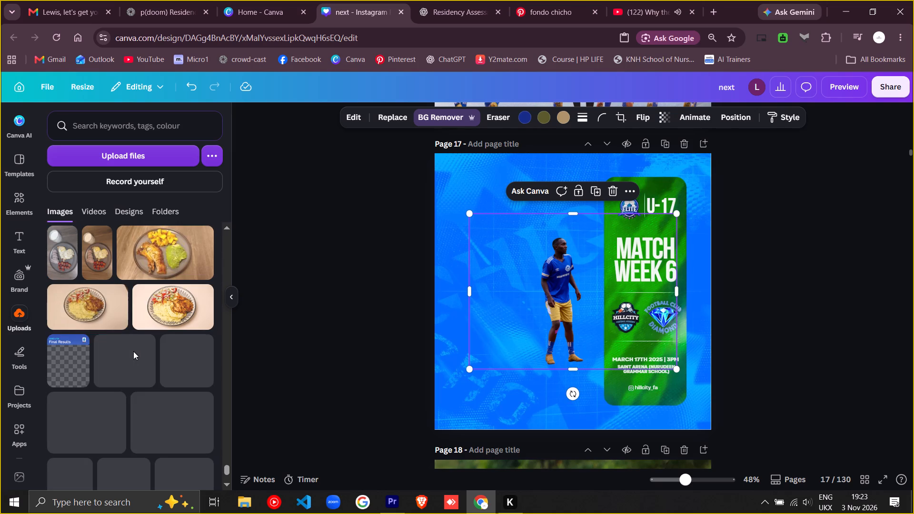
pyautogui.scroll(-6, 133, 351)
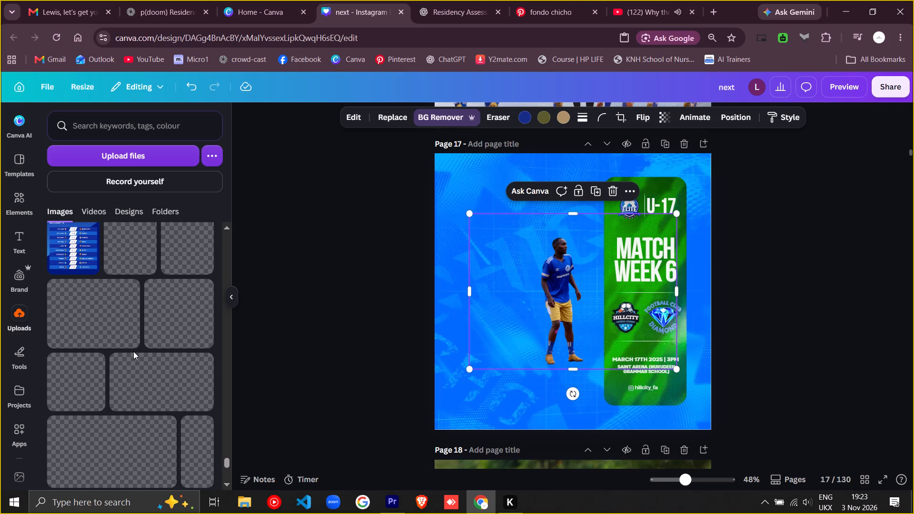
pyautogui.scroll(-1, 133, 351)
pyautogui.scroll(1, 133, 351)
pyautogui.scroll(-5, 133, 351)
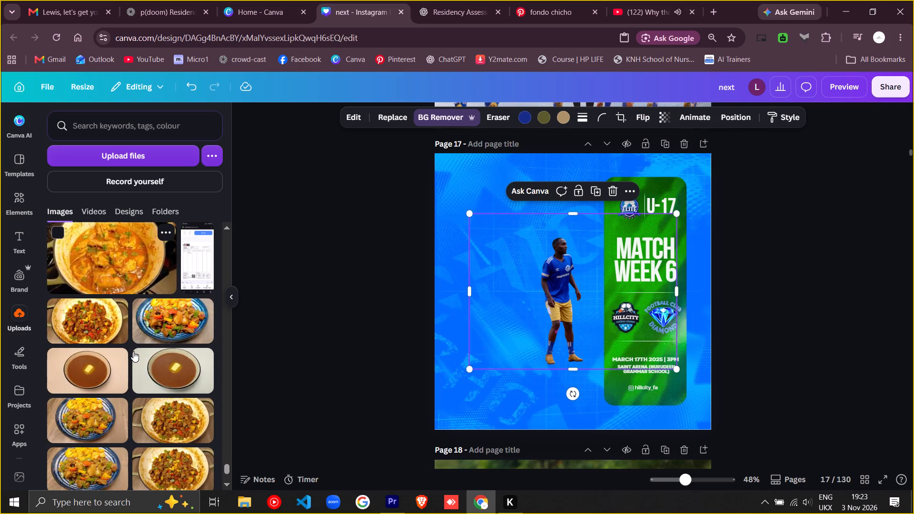
pyautogui.scroll(-2, 133, 351)
pyautogui.scroll(2, 132, 350)
pyautogui.scroll(-16, 132, 350)
pyautogui.scroll(-5, 130, 340)
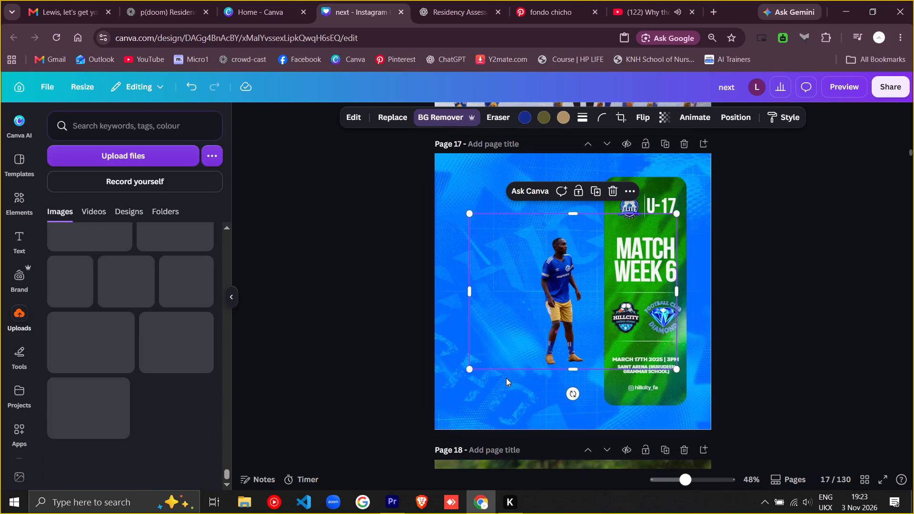
# Enlarge the player cut-out to nearly the full height of page 17 and position it beside the green match panel.
pyautogui.moveTo(467, 368); pyautogui.dragTo(310, 513)
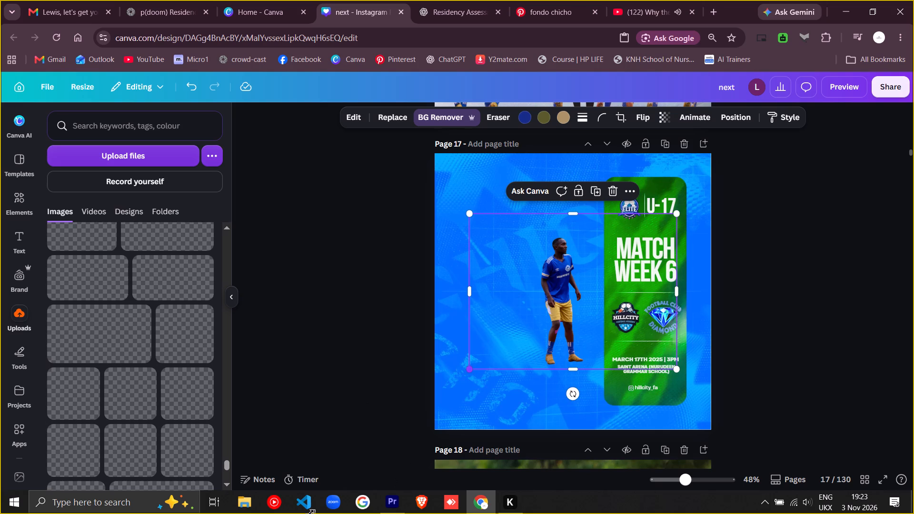
pyautogui.moveTo(310, 513); pyautogui.dragTo(270, 502)
pyautogui.moveTo(456, 303); pyautogui.dragTo(483, 258)
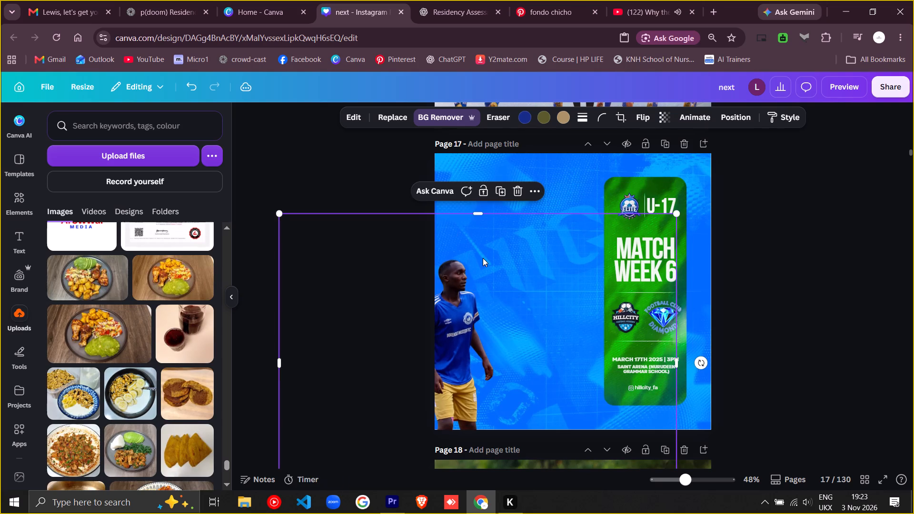
pyautogui.moveTo(483, 258); pyautogui.dragTo(511, 245)
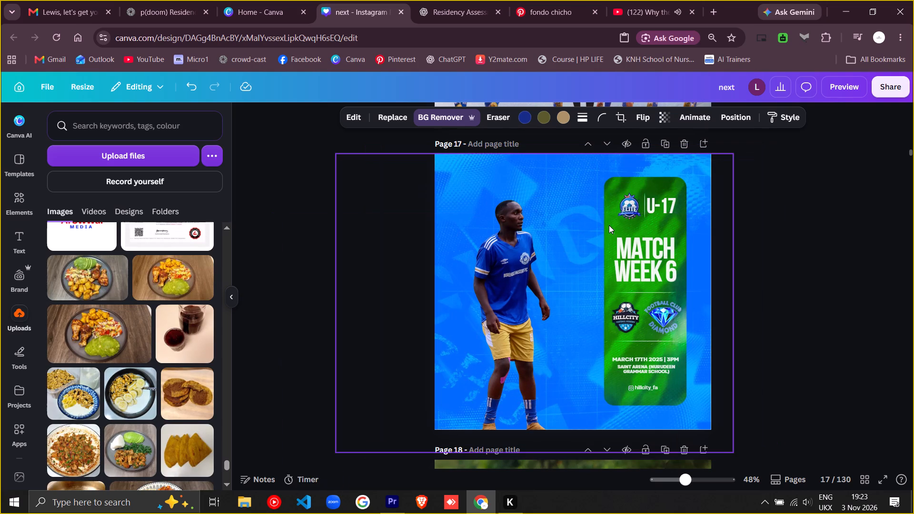
# Crop the empty areas on both sides of the player cut-out so its frame fits closer around the player.
pyautogui.moveTo(733, 307); pyautogui.dragTo(605, 320)
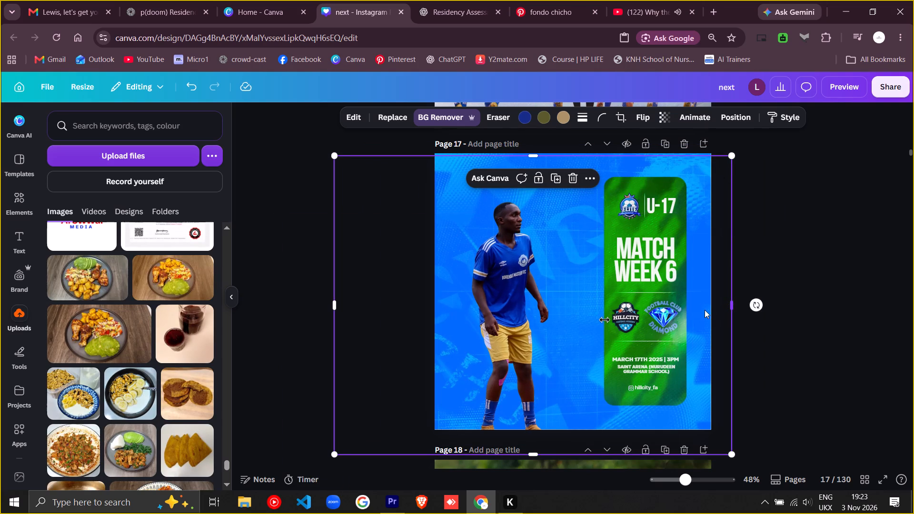
pyautogui.moveTo(605, 320); pyautogui.dragTo(582, 326)
pyautogui.moveTo(332, 309); pyautogui.dragTo(426, 324)
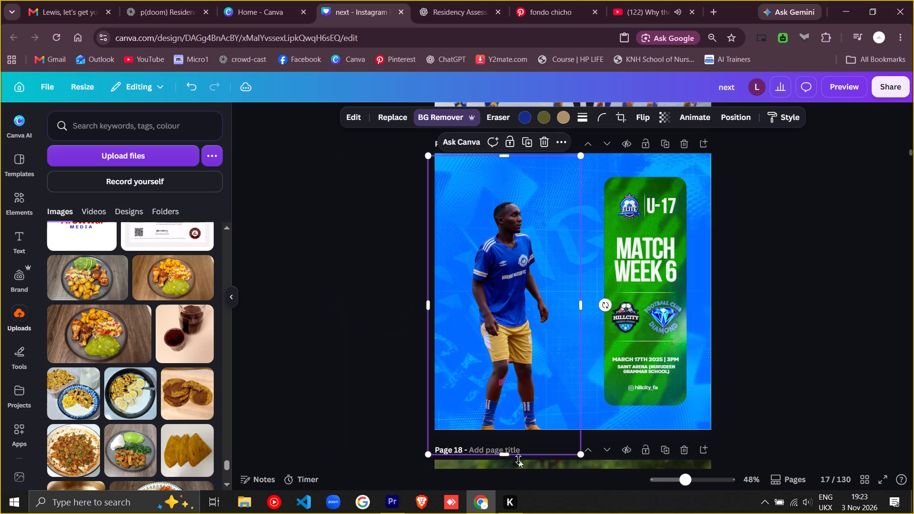
# Crop the player cut-out on page 17 from the shorts downward and trim the empty area above the head.
pyautogui.moveTo(500, 455); pyautogui.dragTo(515, 371)
pyautogui.moveTo(505, 155); pyautogui.dragTo(506, 177)
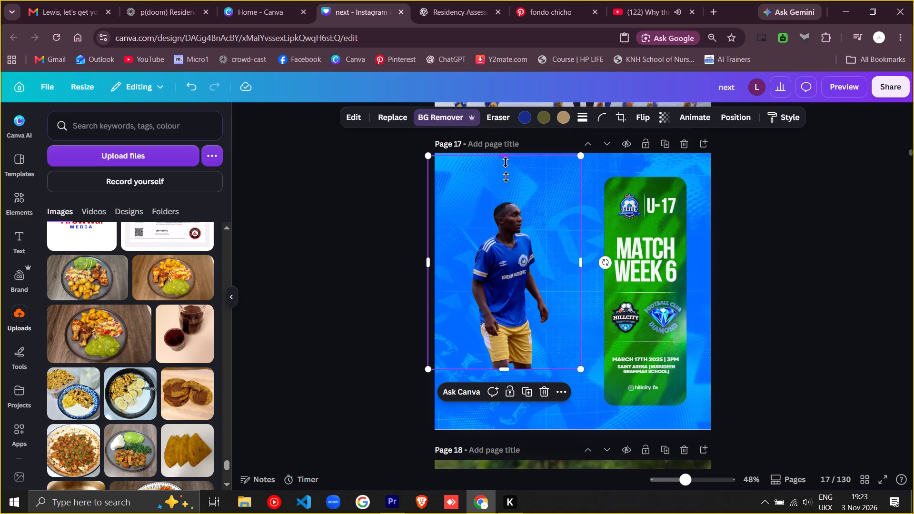
pyautogui.moveTo(506, 177); pyautogui.dragTo(506, 192)
# Enlarge the cropped player to nearly the full height of page 17 and position him beside the green match panel.
pyautogui.moveTo(428, 372); pyautogui.dragTo(328, 513)
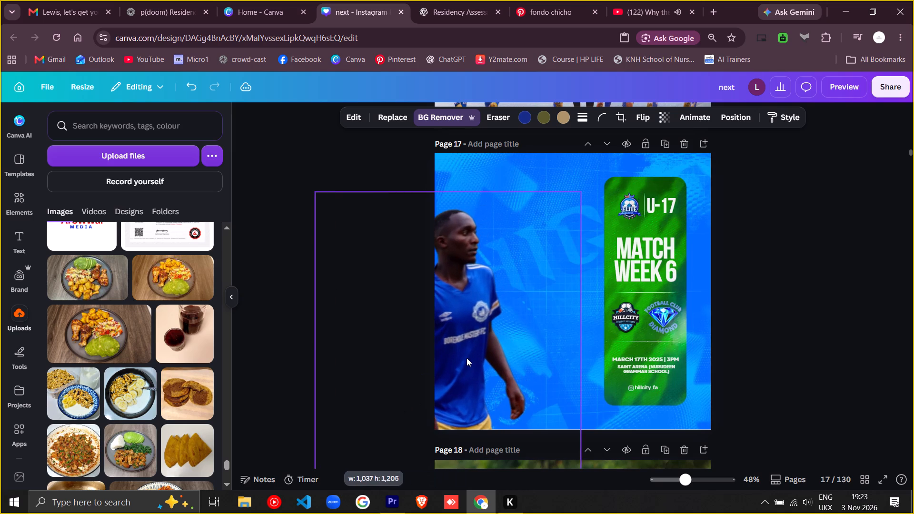
pyautogui.moveTo(481, 311); pyautogui.dragTo(548, 266)
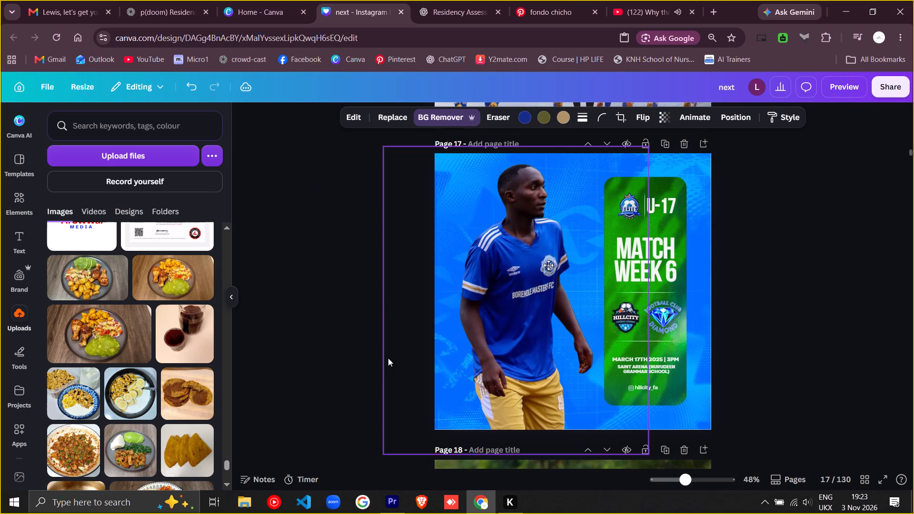
pyautogui.moveTo(383, 455); pyautogui.dragTo(366, 478)
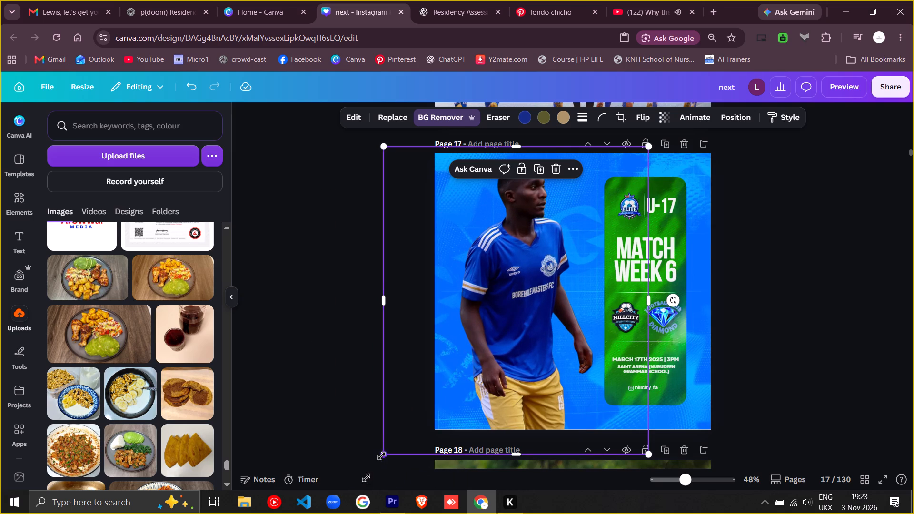
pyautogui.moveTo(366, 478); pyautogui.dragTo(347, 508)
pyautogui.moveTo(536, 290); pyautogui.dragTo(541, 283)
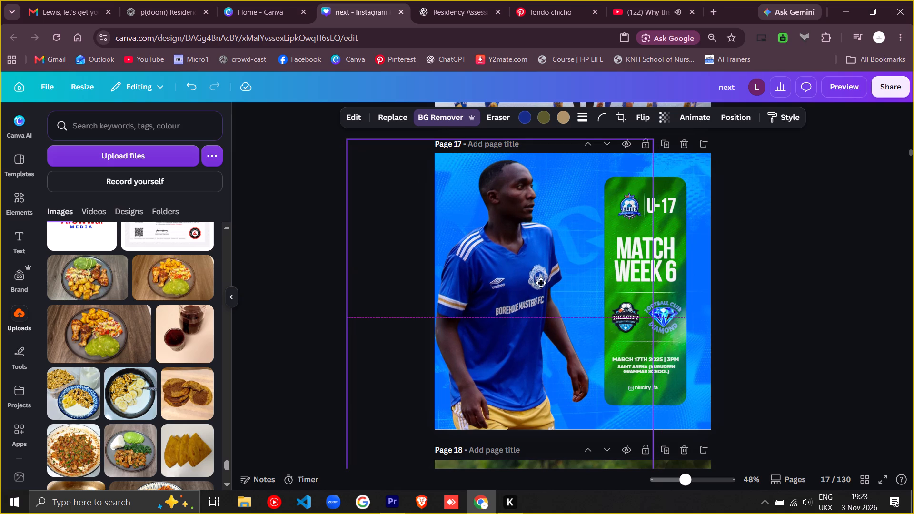
# Recolour the green match panel with the light grey photo colour from the Elite logo.
pyautogui.click(691, 167)
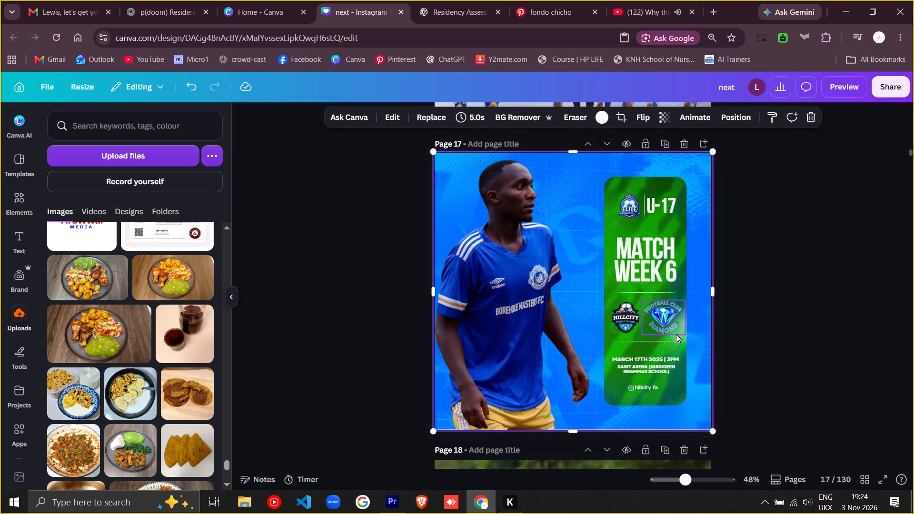
pyautogui.click(683, 182)
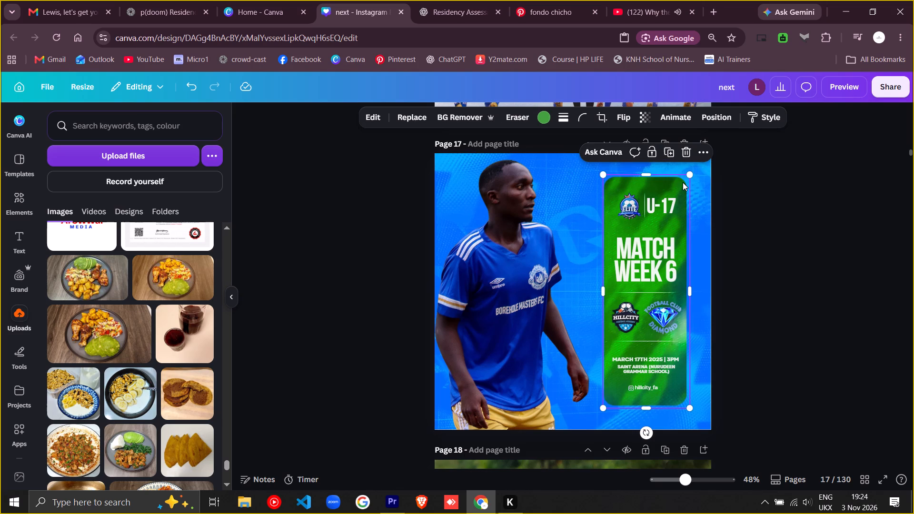
pyautogui.click(543, 118)
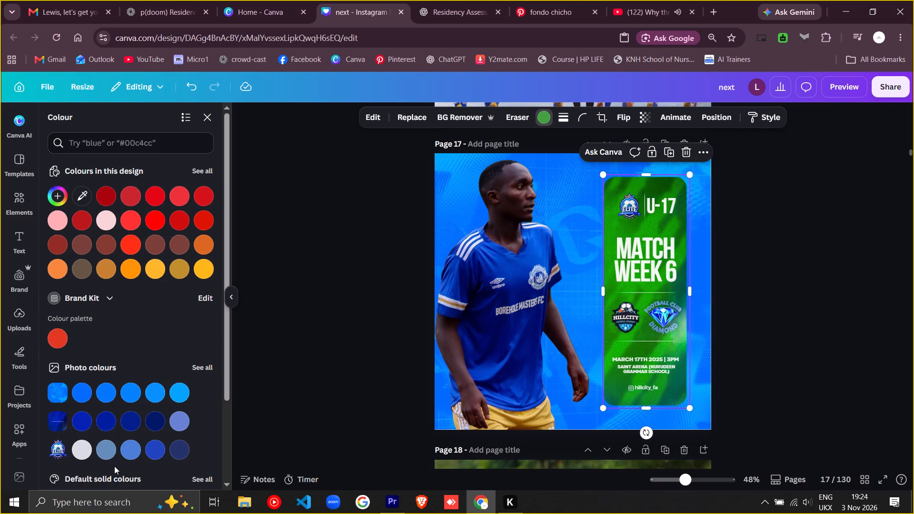
pyautogui.click(81, 451)
pyautogui.click(657, 258)
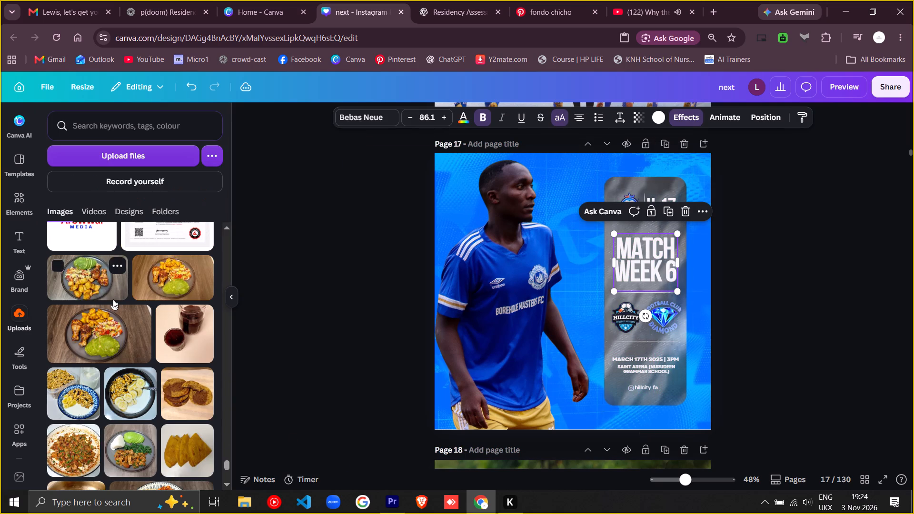
pyautogui.click(702, 175)
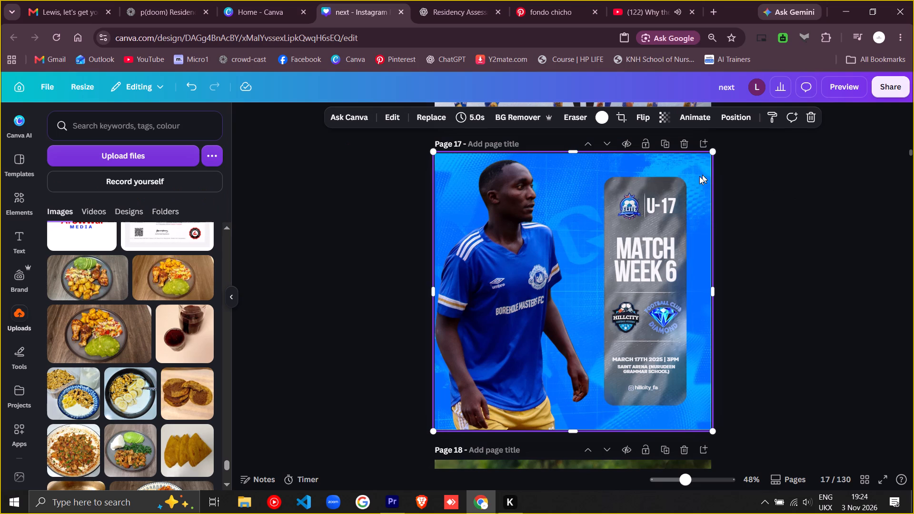
# Delete the Football Club Diamond and Hillcity logos from the match panel, pulling the player's frame edge clear of the panel.
pyautogui.click(662, 321)
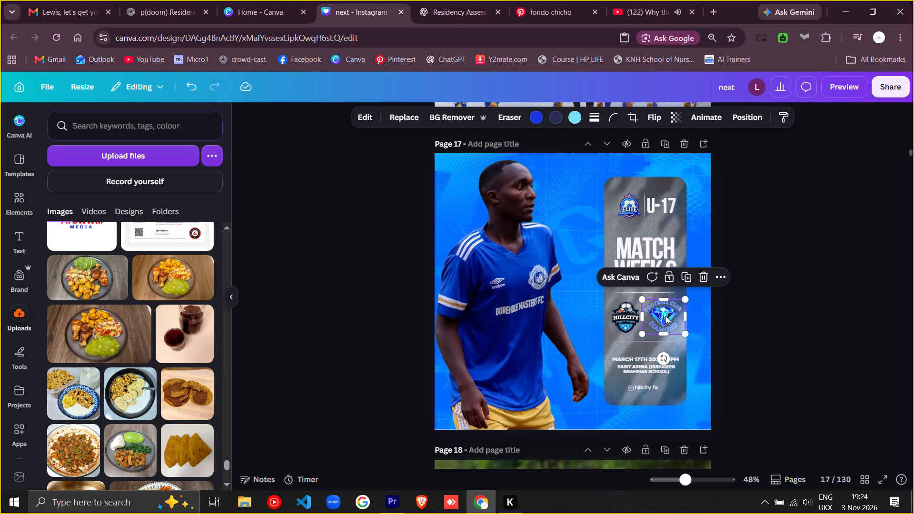
pyautogui.press('BackSpace')
pyautogui.click(617, 314)
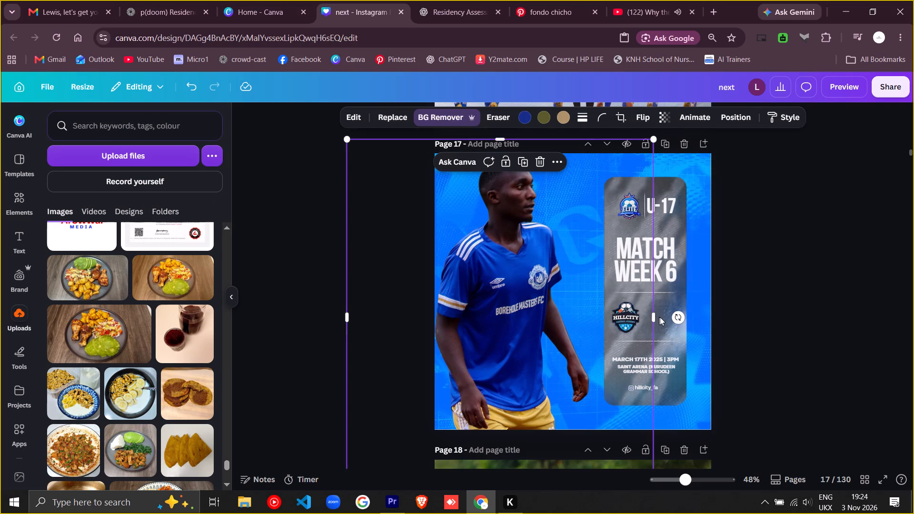
pyautogui.moveTo(656, 317); pyautogui.dragTo(601, 334)
pyautogui.click(630, 315)
pyautogui.press('BackSpace')
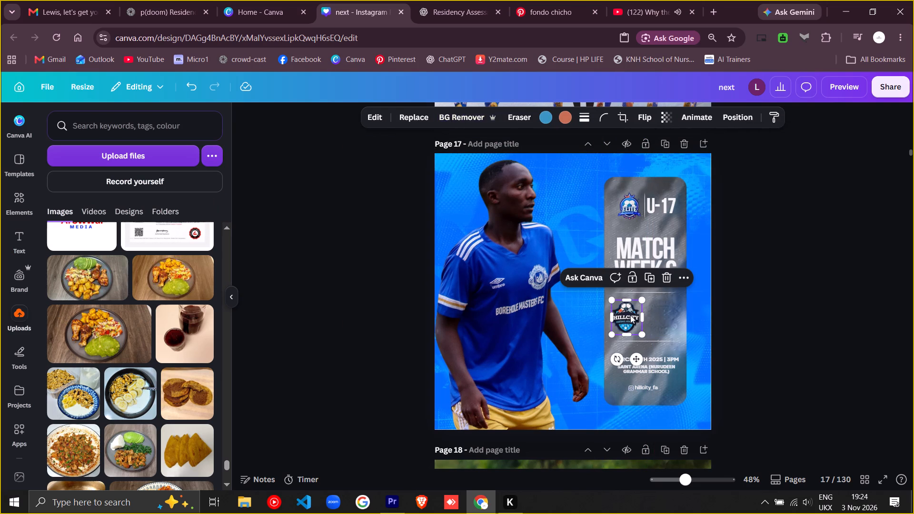
# Copy the Borehole Masters club logo from page 16 into page 17's match panel, placing it where the diamond logo was.
pyautogui.scroll(5, 637, 304)
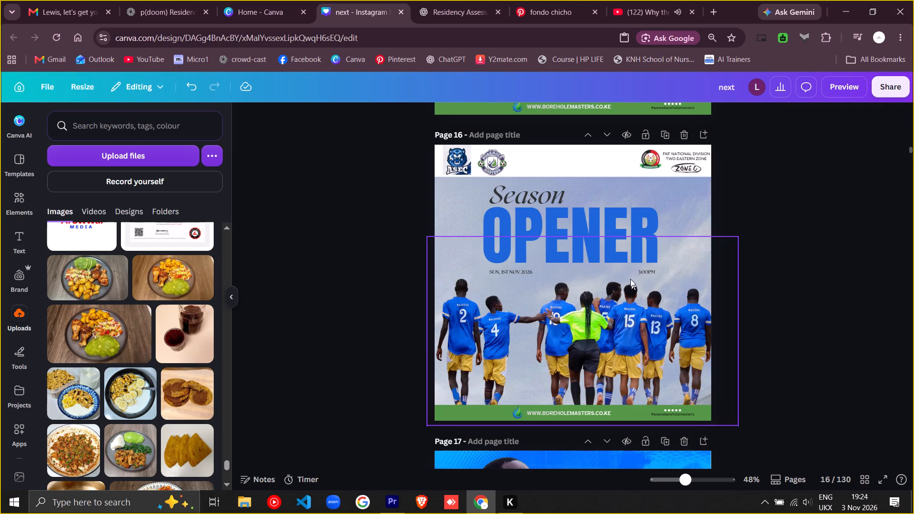
pyautogui.click(485, 158)
pyautogui.rightClick(485, 158)
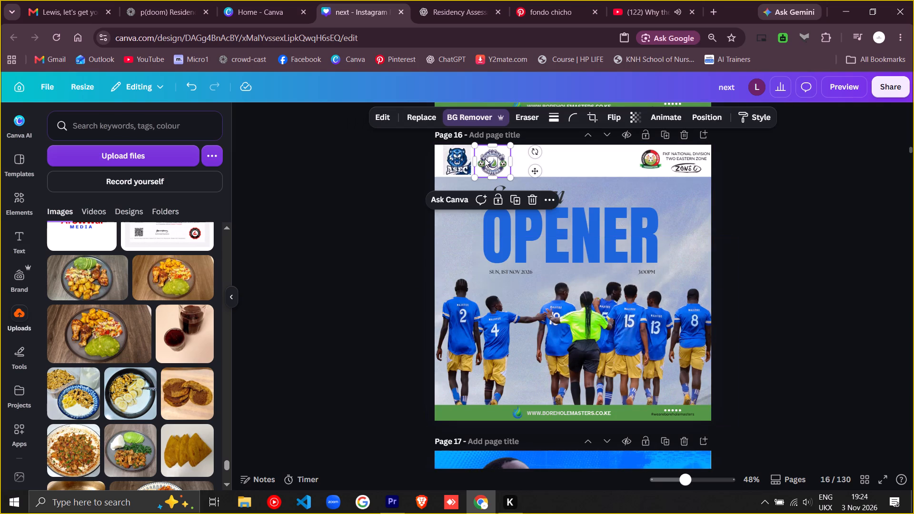
pyautogui.click(531, 111)
pyautogui.scroll(-3, 624, 238)
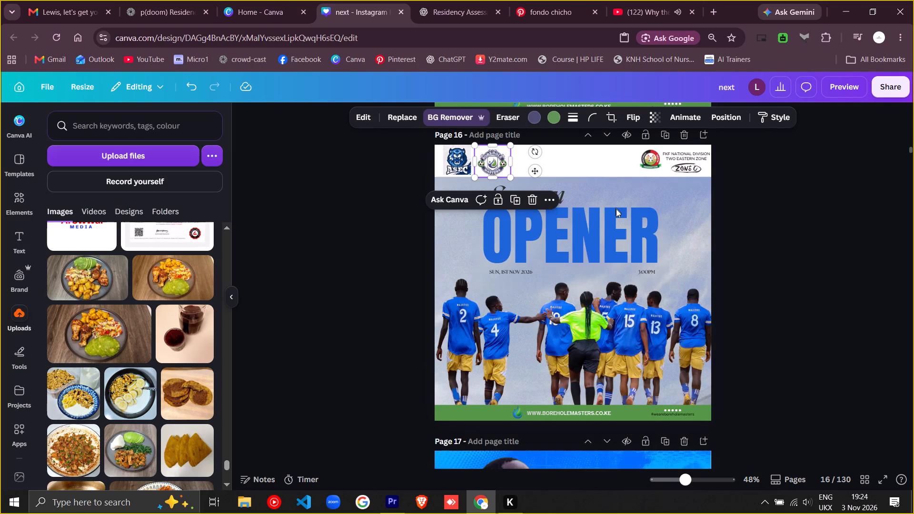
pyautogui.scroll(-3, 616, 209)
pyautogui.rightClick(631, 201)
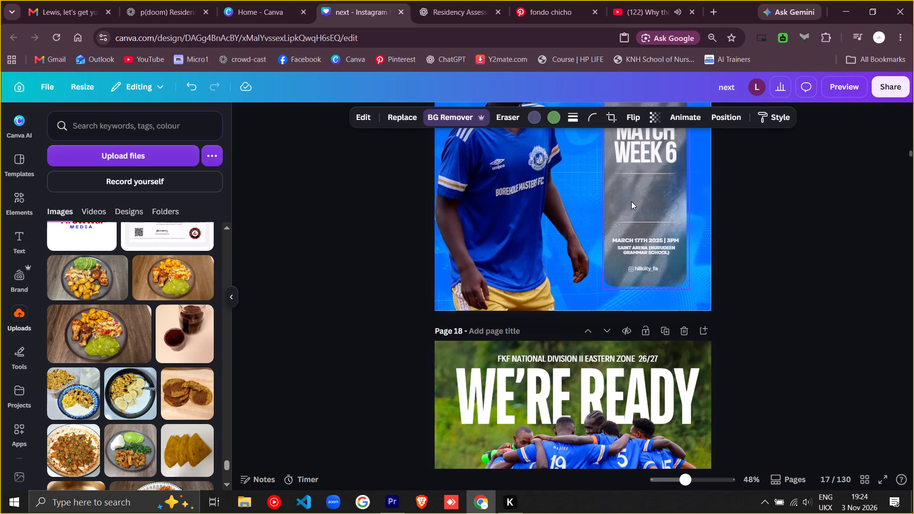
pyautogui.click(672, 144)
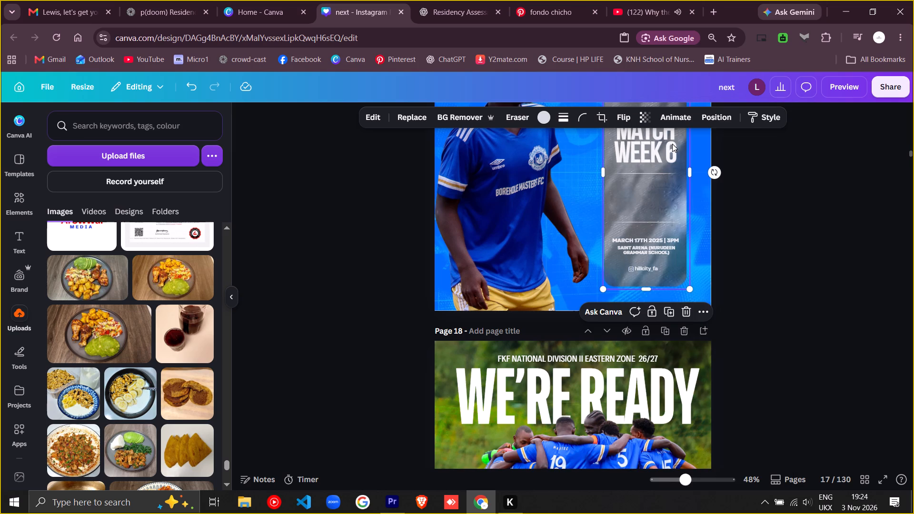
pyautogui.moveTo(569, 208); pyautogui.dragTo(610, 203)
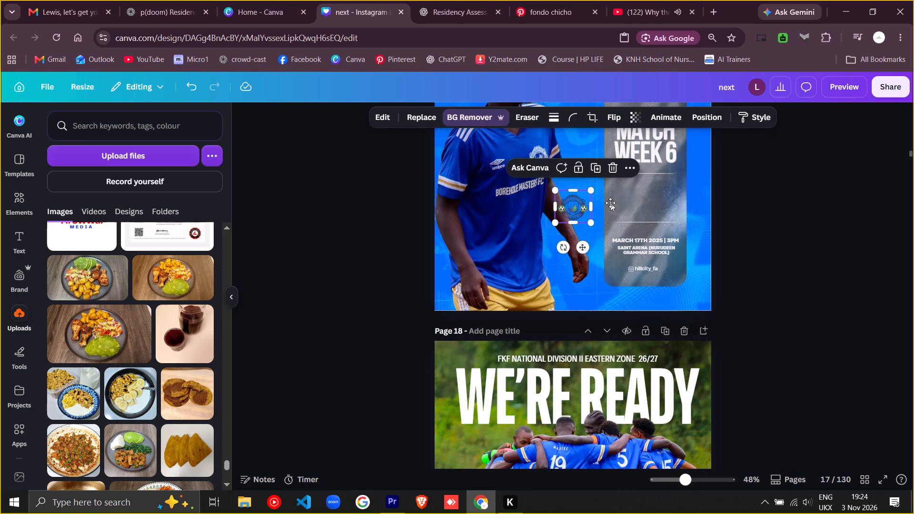
pyautogui.moveTo(610, 203); pyautogui.dragTo(661, 202)
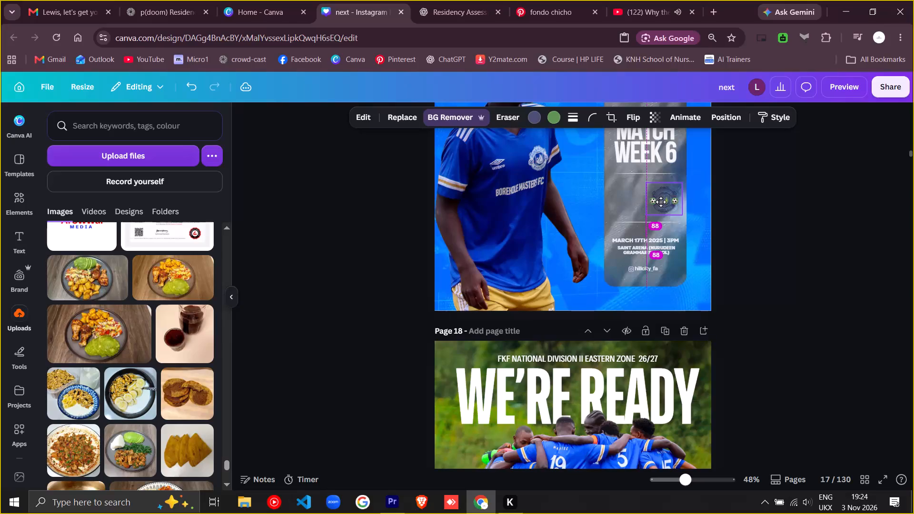
pyautogui.moveTo(661, 202); pyautogui.dragTo(659, 199)
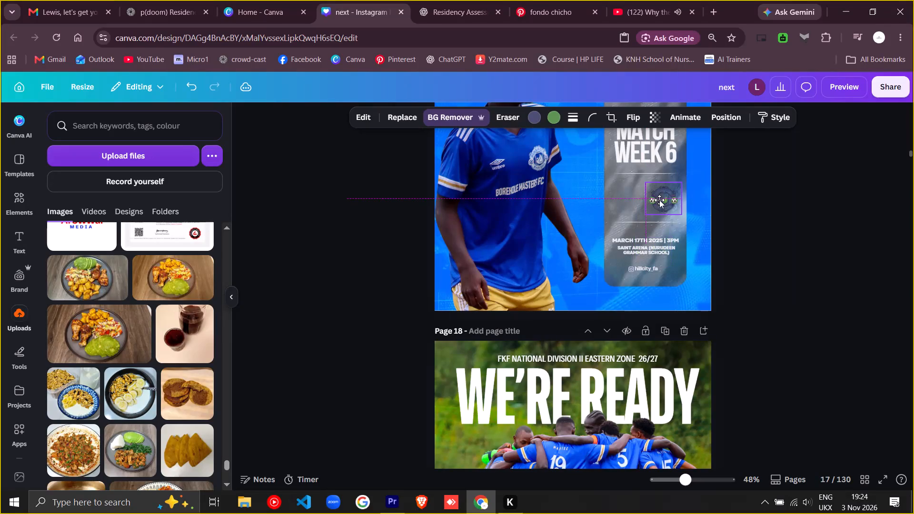
# Browse football match-day posters on Pinterest and copy the Persib Bandung VS PSIM Yogyakarta poster image.
pyautogui.click(565, 8)
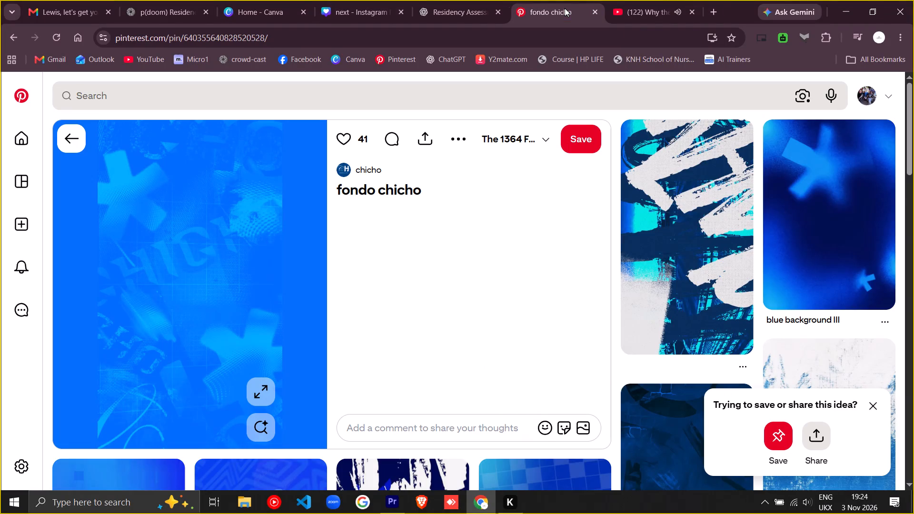
pyautogui.scroll(-1, 507, 268)
pyautogui.click(79, 145)
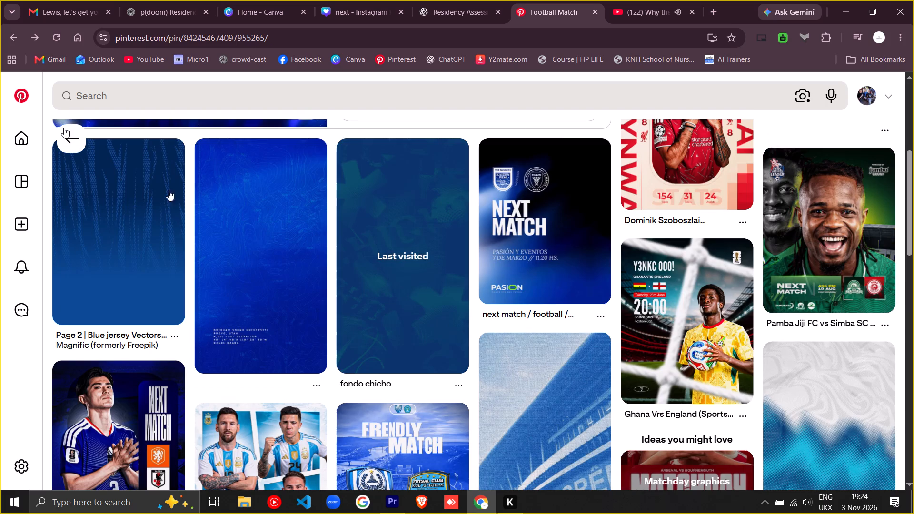
pyautogui.scroll(-5, 569, 343)
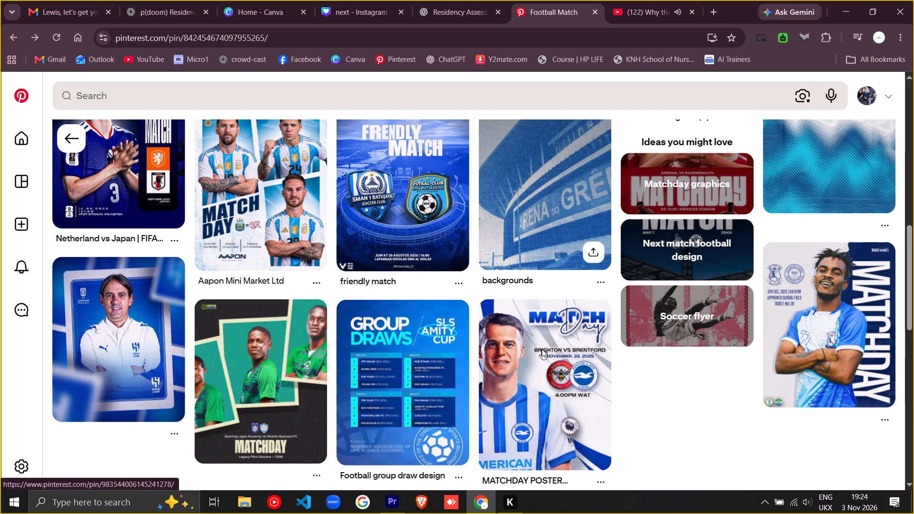
pyautogui.click(258, 194)
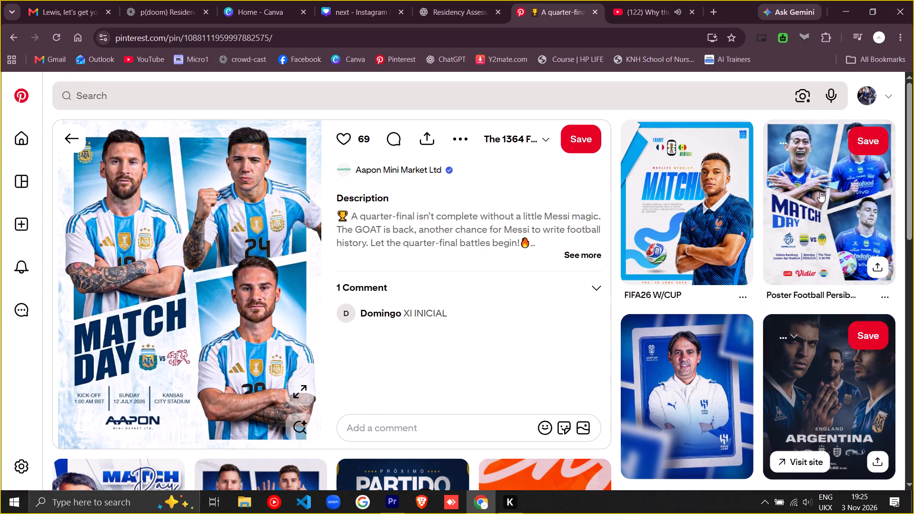
pyautogui.click(857, 194)
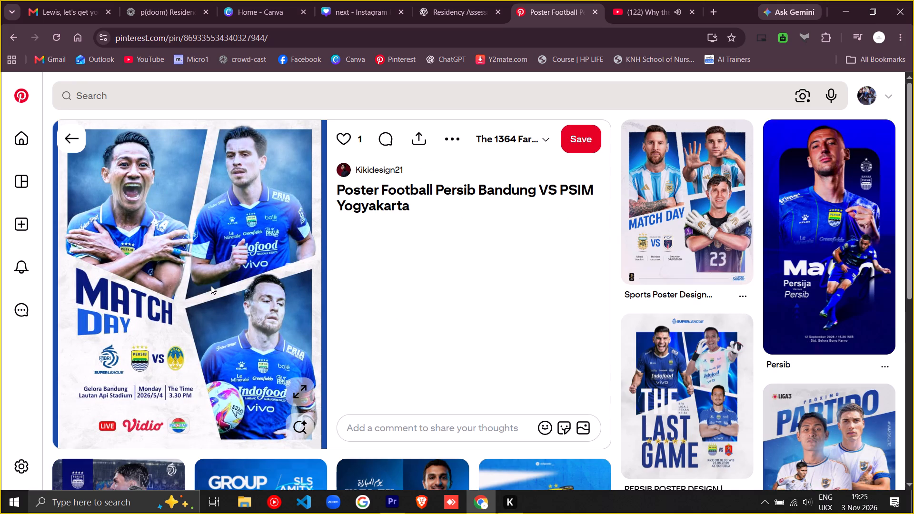
pyautogui.rightClick(211, 286)
pyautogui.click(273, 340)
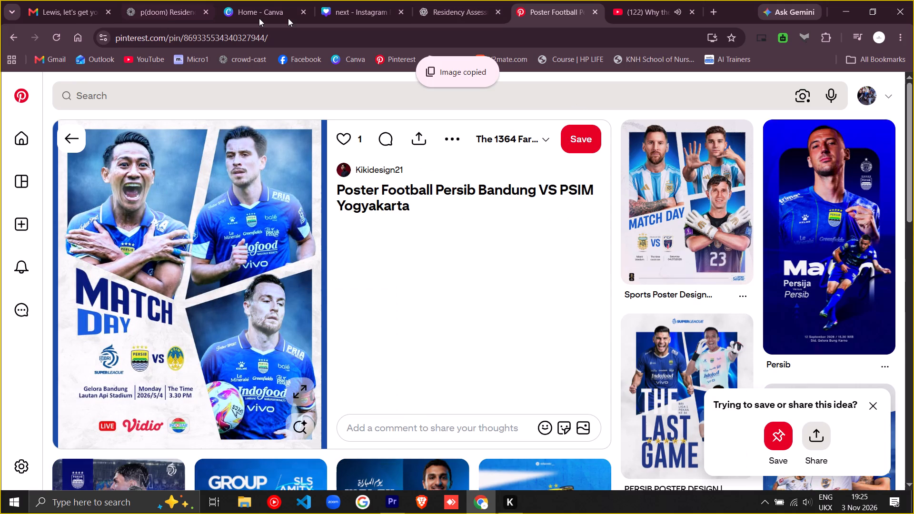
# Back in Canva, insert a blank page after page 16 and paste the copied Persib match-day poster onto it.
pyautogui.click(348, 11)
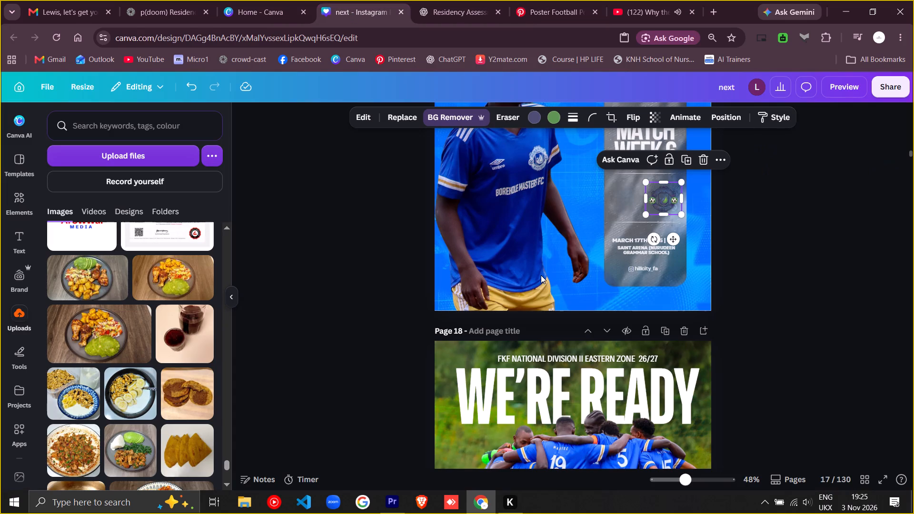
pyautogui.scroll(7, 541, 275)
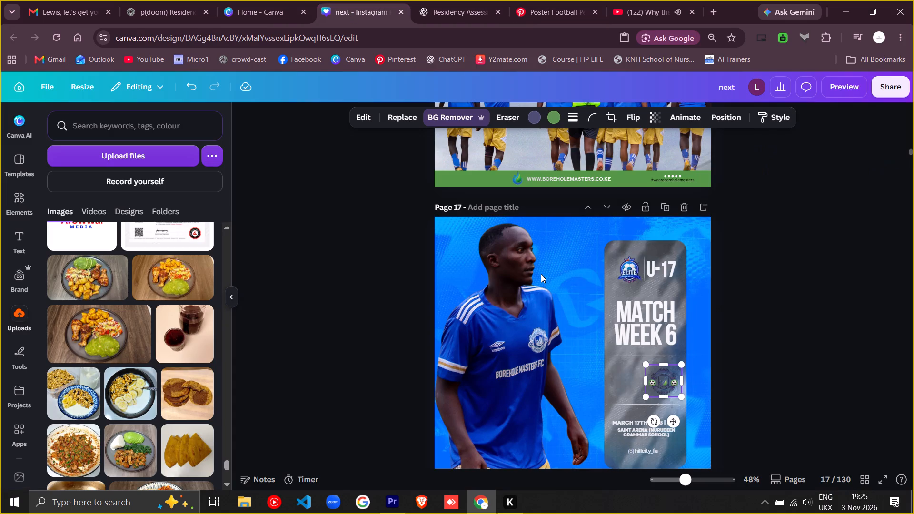
pyautogui.click(704, 132)
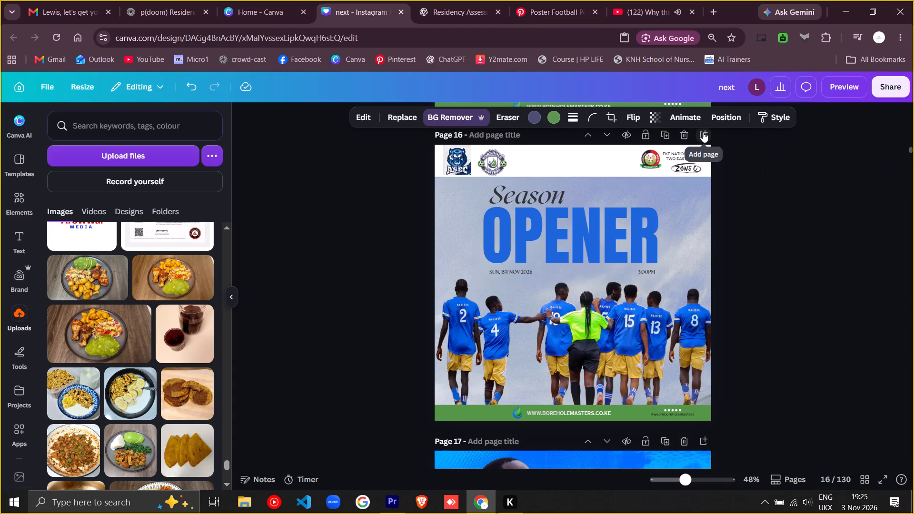
pyautogui.scroll(-4, 586, 277)
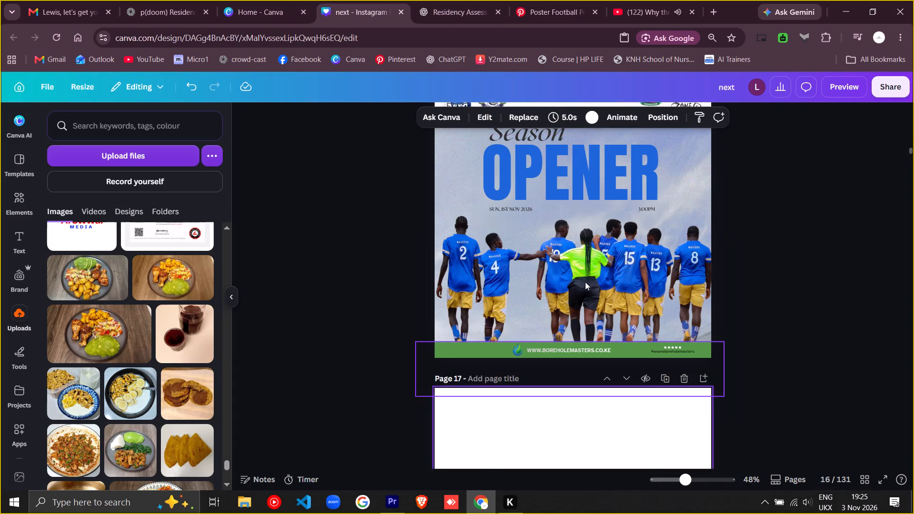
pyautogui.scroll(-1, 585, 282)
pyautogui.scroll(2, 535, 248)
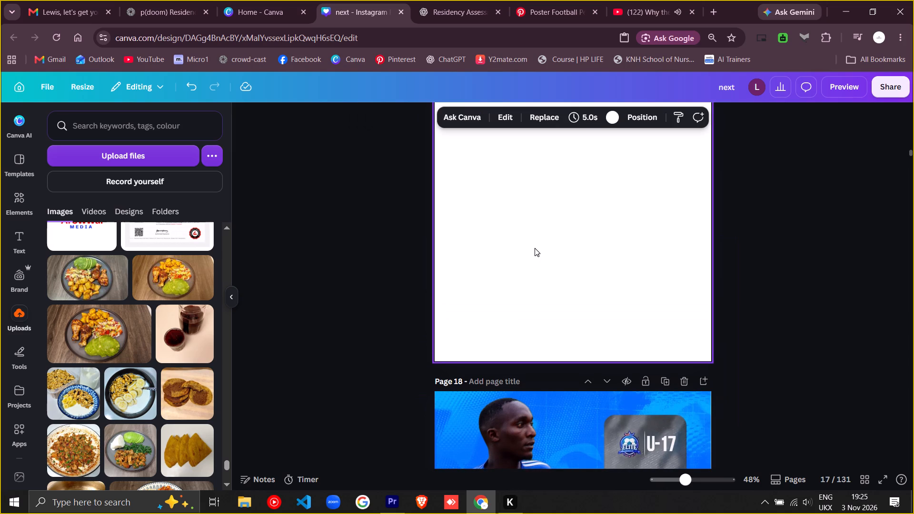
pyautogui.scroll(1, 535, 248)
pyautogui.scroll(-1, 509, 305)
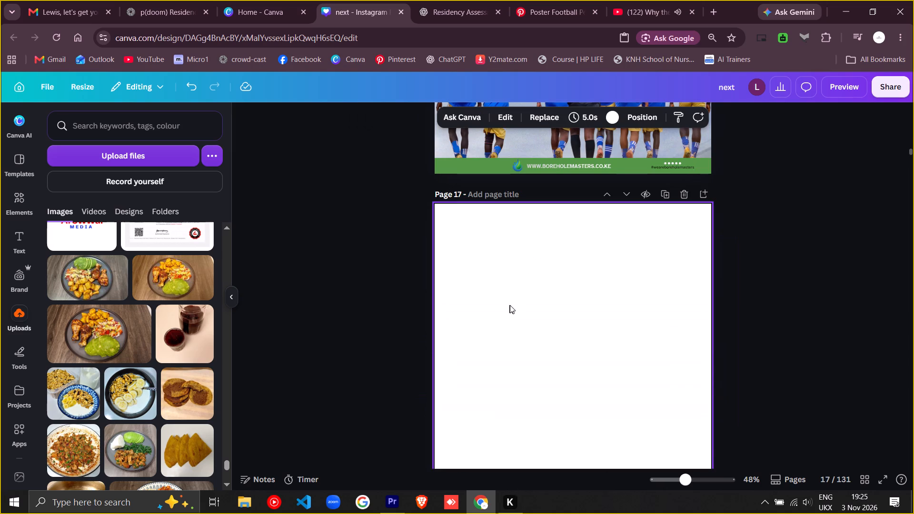
pyautogui.rightClick(533, 269)
pyautogui.click(574, 310)
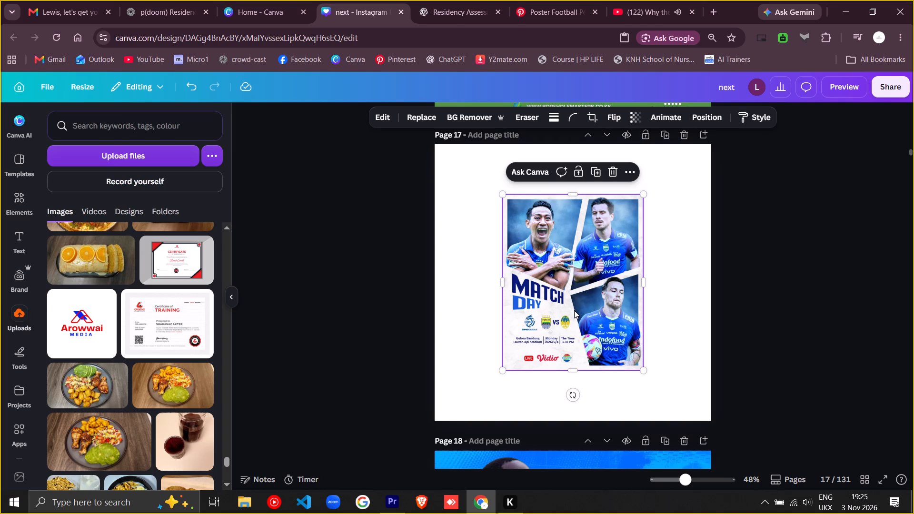
# Set the pasted match-day poster as the background of the new page 17.
pyautogui.rightClick(569, 267)
pyautogui.click(619, 379)
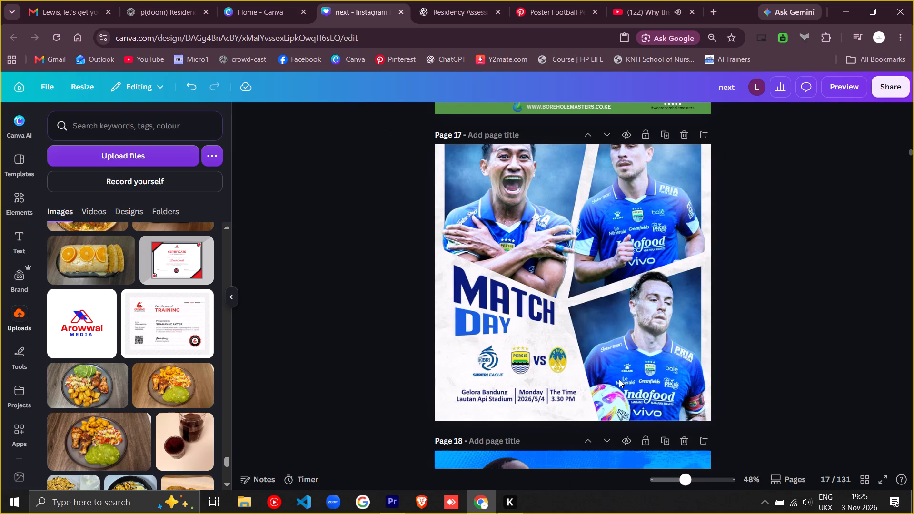
# Run Magic Layers on the match-day poster image filling page 17.
pyautogui.click(478, 159)
pyautogui.click(388, 120)
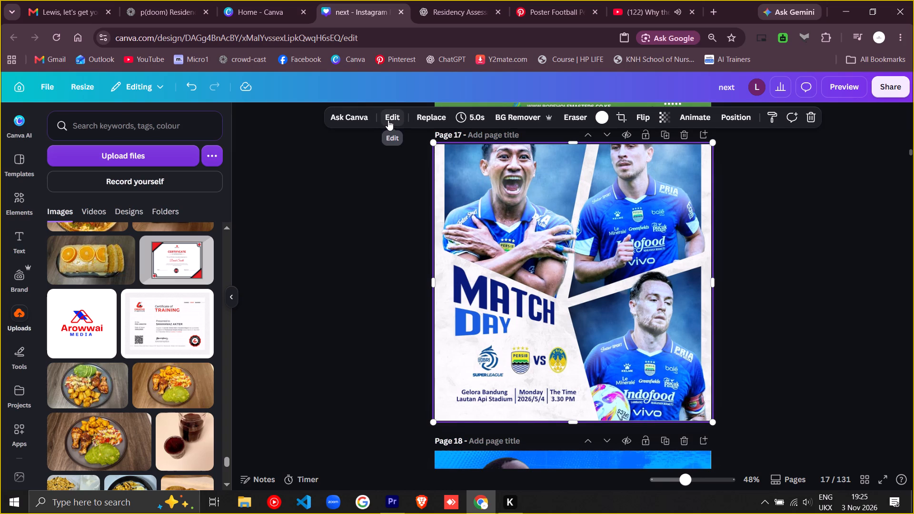
pyautogui.click(413, 170)
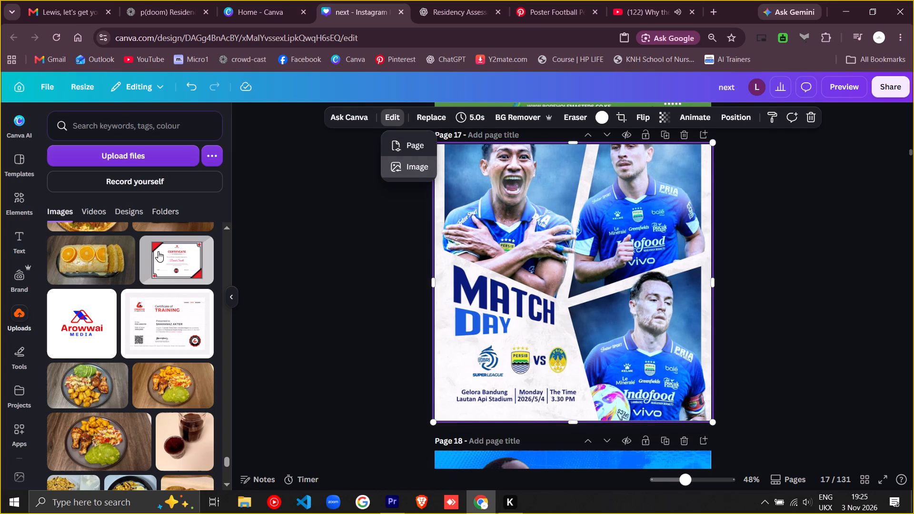
pyautogui.click(107, 230)
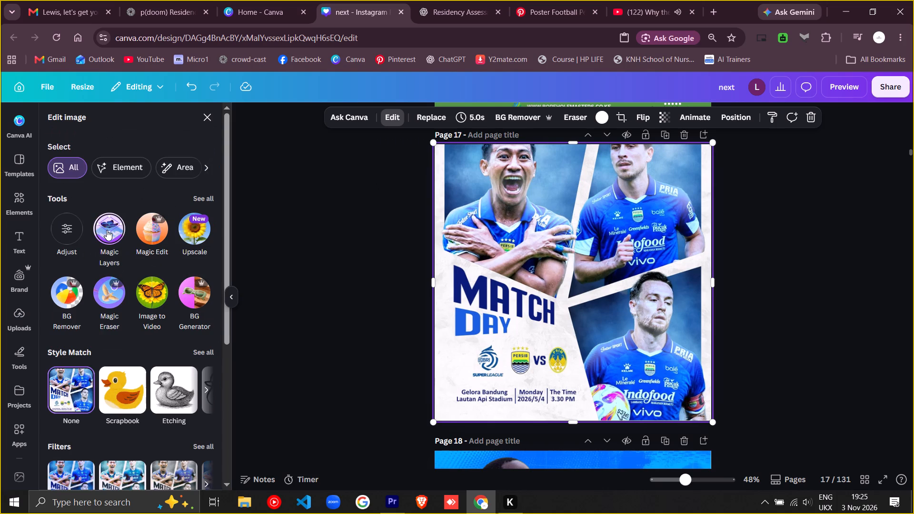
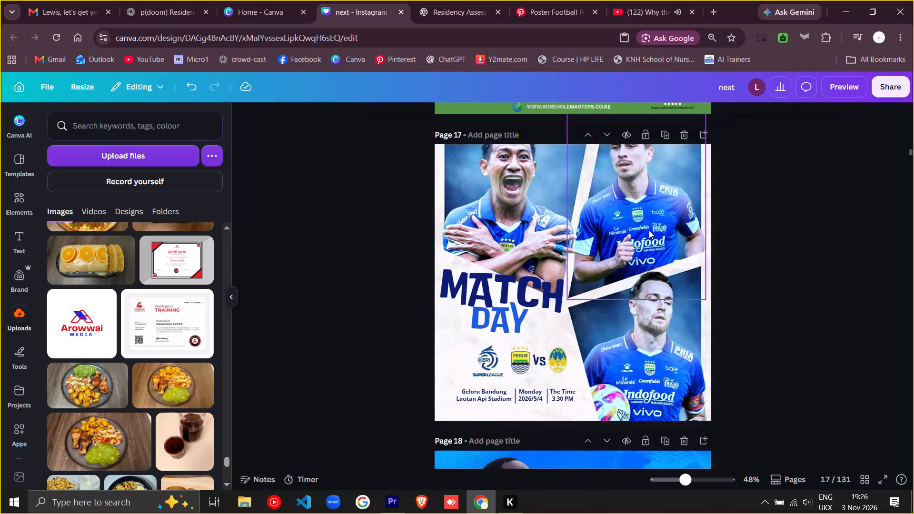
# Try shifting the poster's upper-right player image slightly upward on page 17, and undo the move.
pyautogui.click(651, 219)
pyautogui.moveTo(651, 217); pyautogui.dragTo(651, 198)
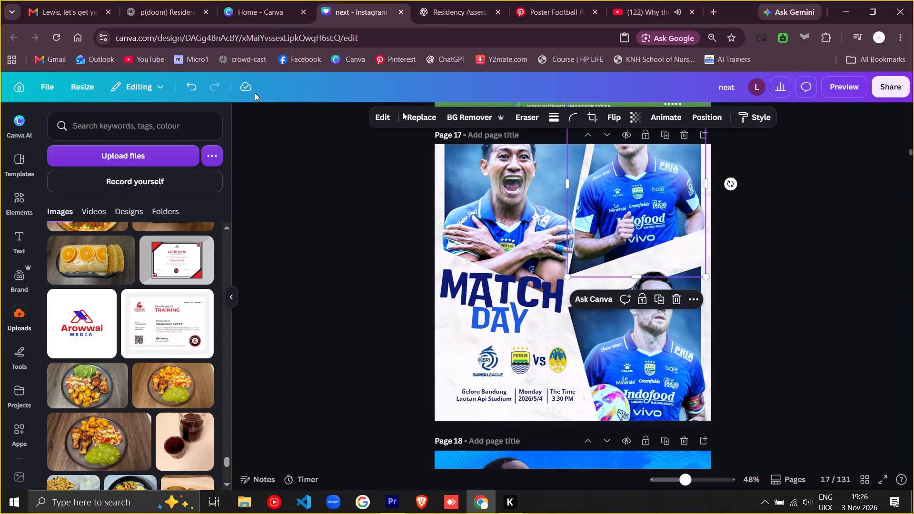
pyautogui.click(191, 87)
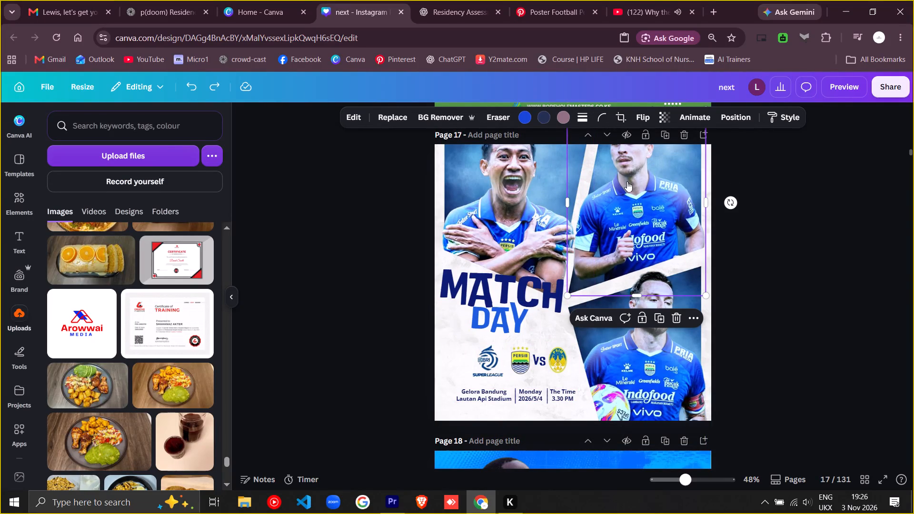
# Run Magic Layers on the upper-right player image of the page 17 match-day poster.
pyautogui.click(355, 117)
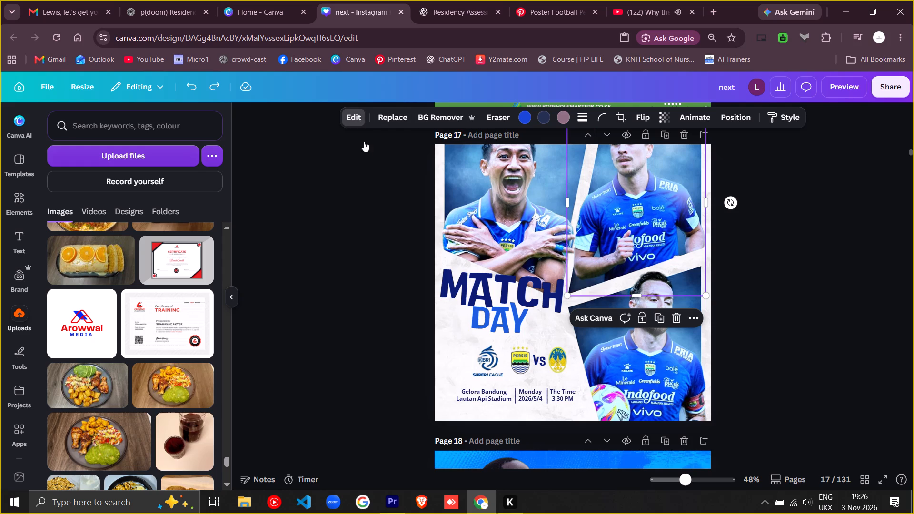
pyautogui.click(102, 228)
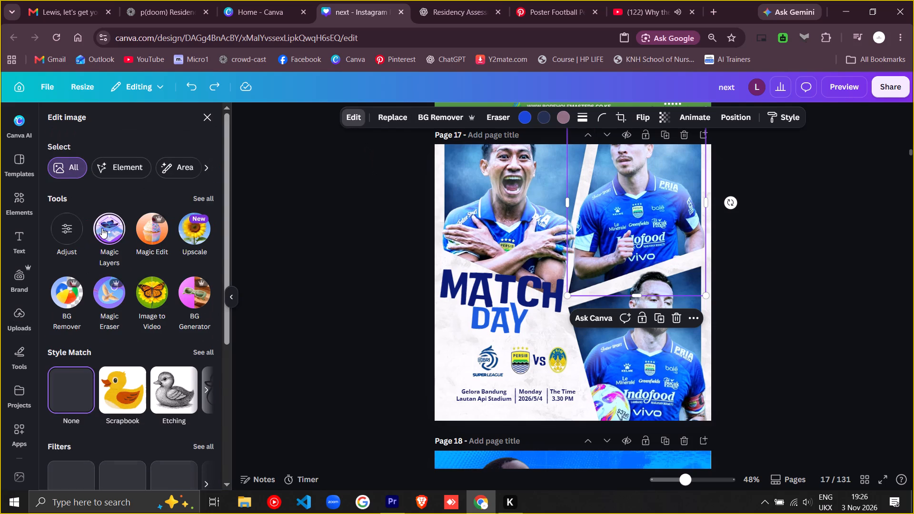
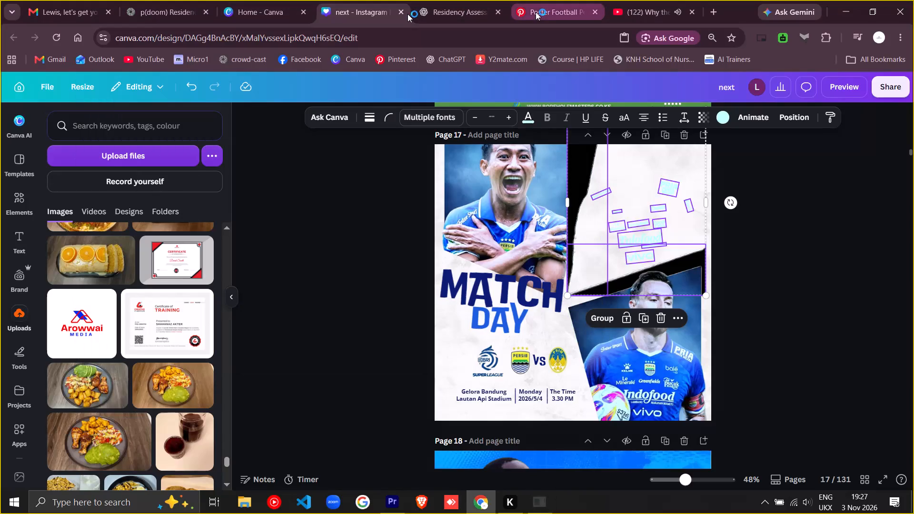
# Switch from Pinterest to Facebook and browse the feed to LUCKY STARS FC's league standings post.
pyautogui.click(546, 8)
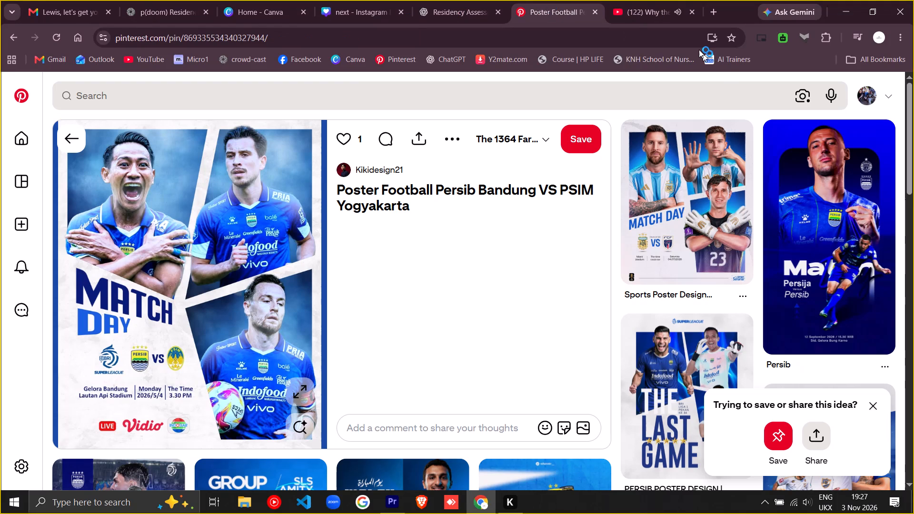
pyautogui.click(287, 61)
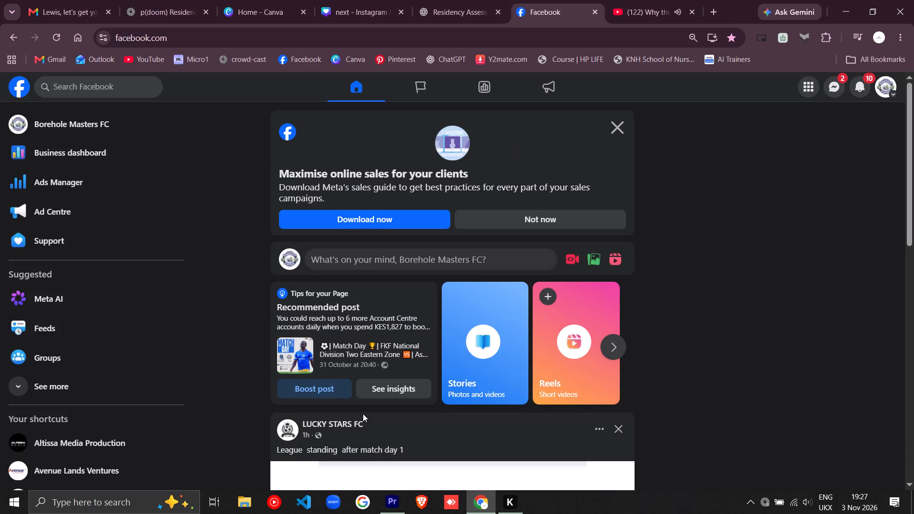
pyautogui.scroll(-4, 362, 414)
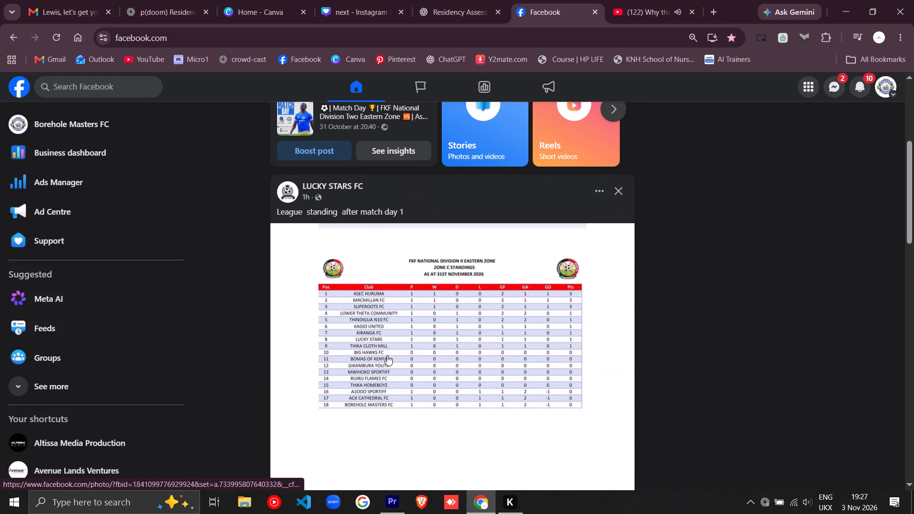
pyautogui.scroll(-3, 385, 385)
pyautogui.scroll(1, 385, 385)
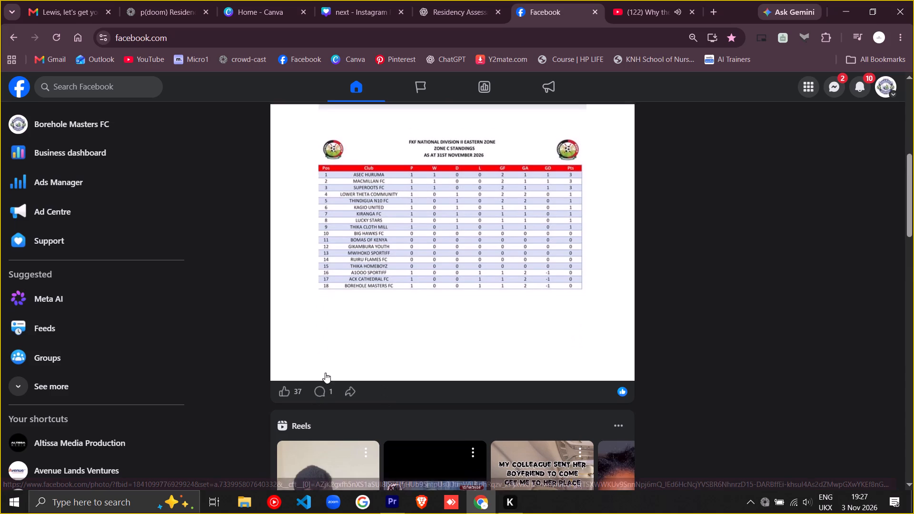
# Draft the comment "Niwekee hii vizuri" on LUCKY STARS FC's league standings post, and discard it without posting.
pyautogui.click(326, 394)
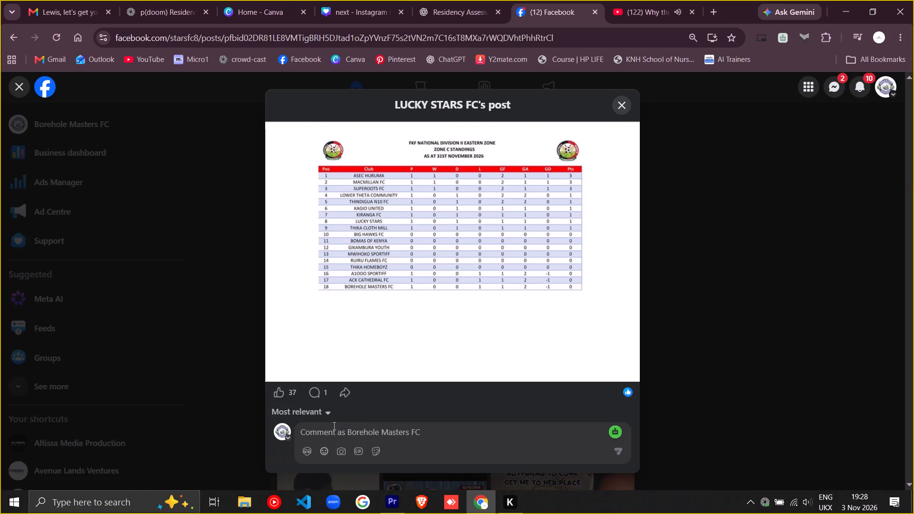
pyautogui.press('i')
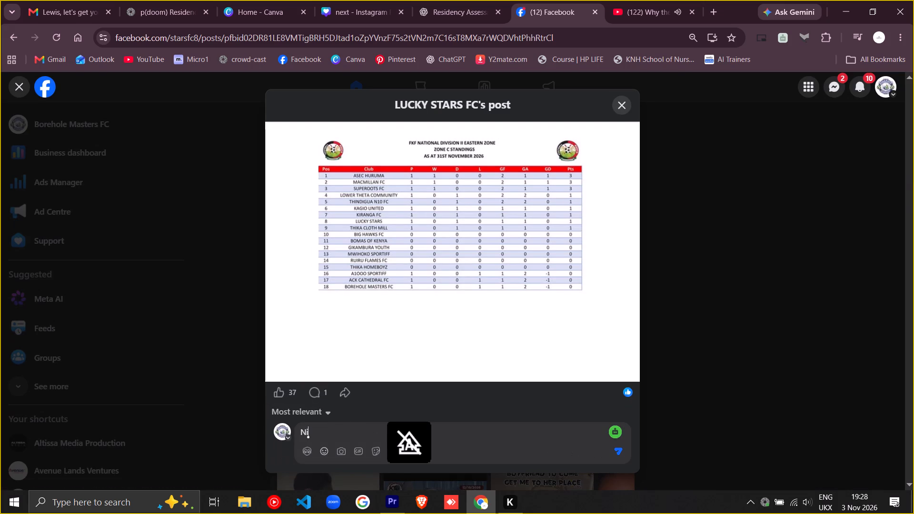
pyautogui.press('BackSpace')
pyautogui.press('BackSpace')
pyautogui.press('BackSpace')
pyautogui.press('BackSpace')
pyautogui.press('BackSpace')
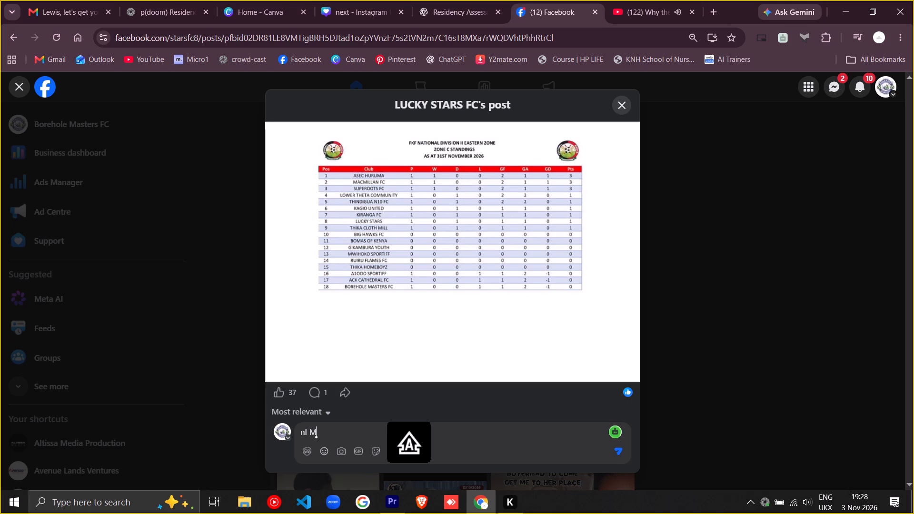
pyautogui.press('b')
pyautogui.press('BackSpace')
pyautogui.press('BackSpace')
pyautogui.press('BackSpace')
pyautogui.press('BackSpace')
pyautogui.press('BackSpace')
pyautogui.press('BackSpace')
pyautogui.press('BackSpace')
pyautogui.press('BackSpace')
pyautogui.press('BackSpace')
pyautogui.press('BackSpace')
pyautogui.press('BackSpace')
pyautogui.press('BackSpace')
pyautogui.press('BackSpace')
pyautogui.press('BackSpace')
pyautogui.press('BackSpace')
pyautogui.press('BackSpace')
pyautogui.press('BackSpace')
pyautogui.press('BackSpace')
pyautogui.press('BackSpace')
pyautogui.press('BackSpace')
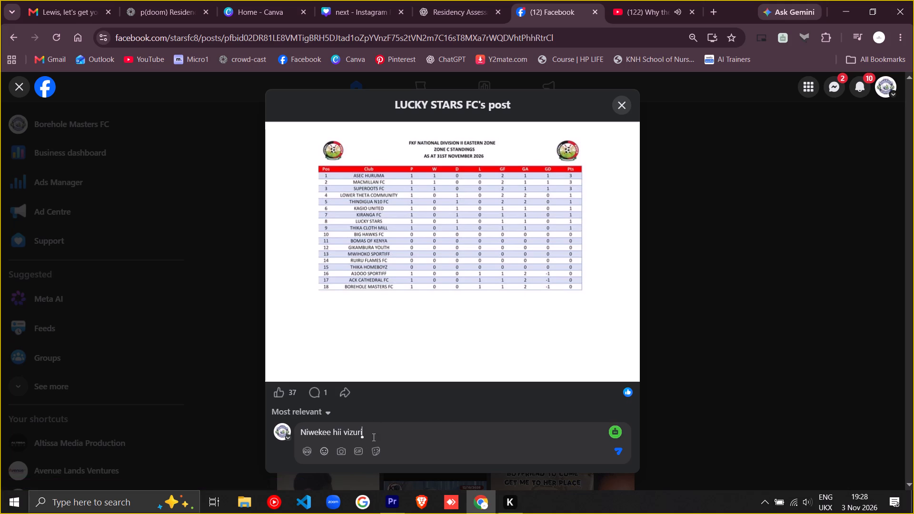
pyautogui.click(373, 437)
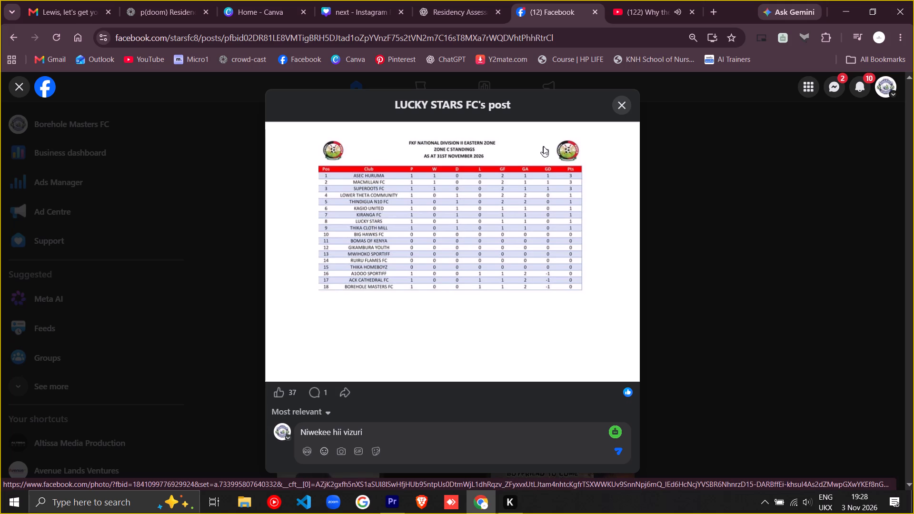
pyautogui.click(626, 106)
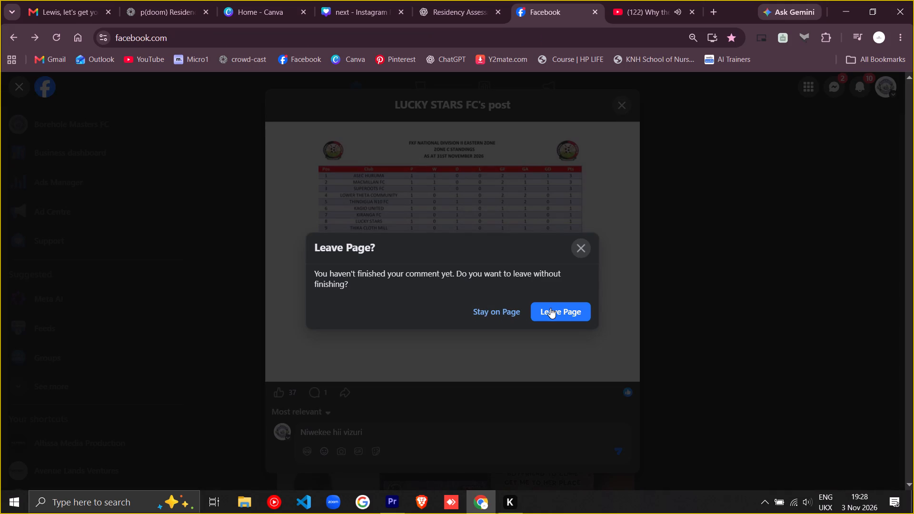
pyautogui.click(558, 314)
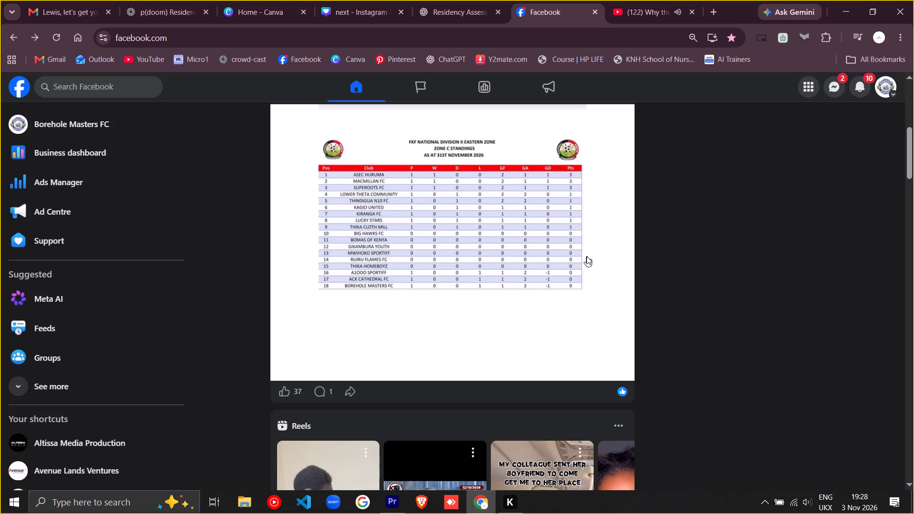
# Search Facebook for "kagio united", open the Kagio United page and copy its full-size profile crest image.
pyautogui.click(73, 87)
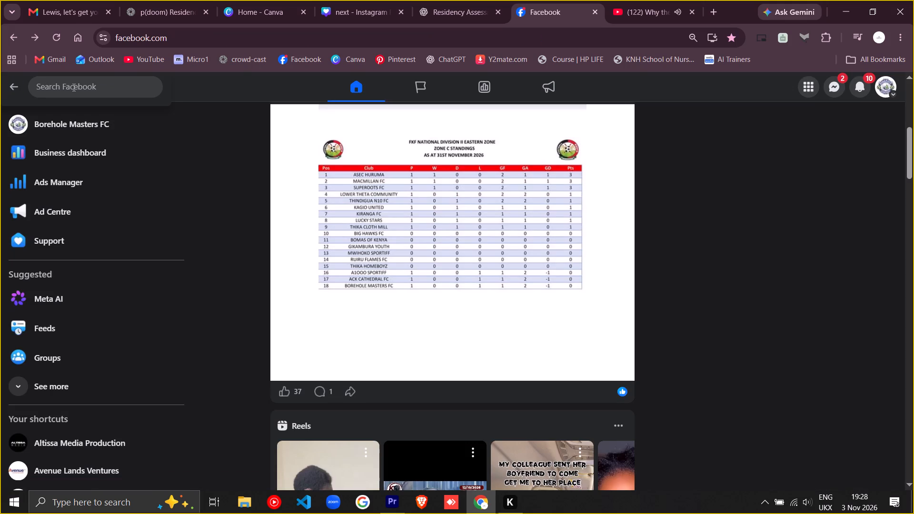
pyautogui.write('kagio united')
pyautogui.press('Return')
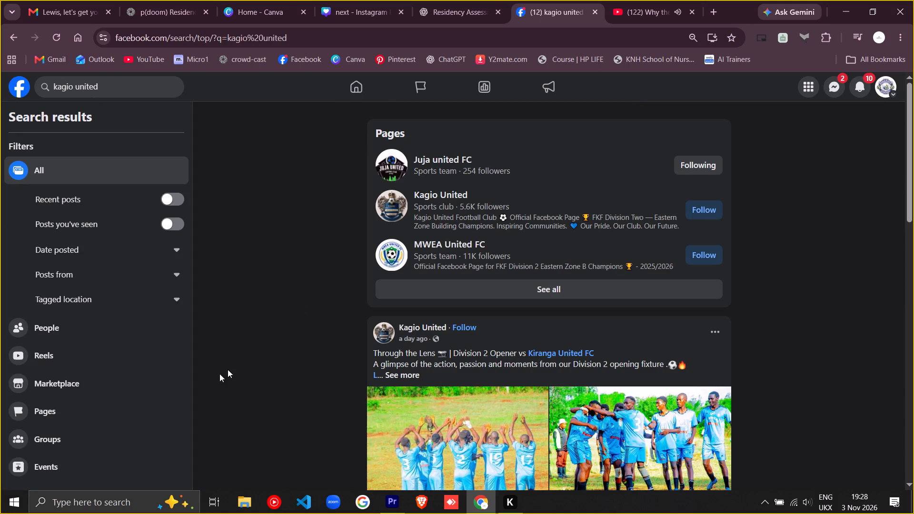
pyautogui.click(415, 332)
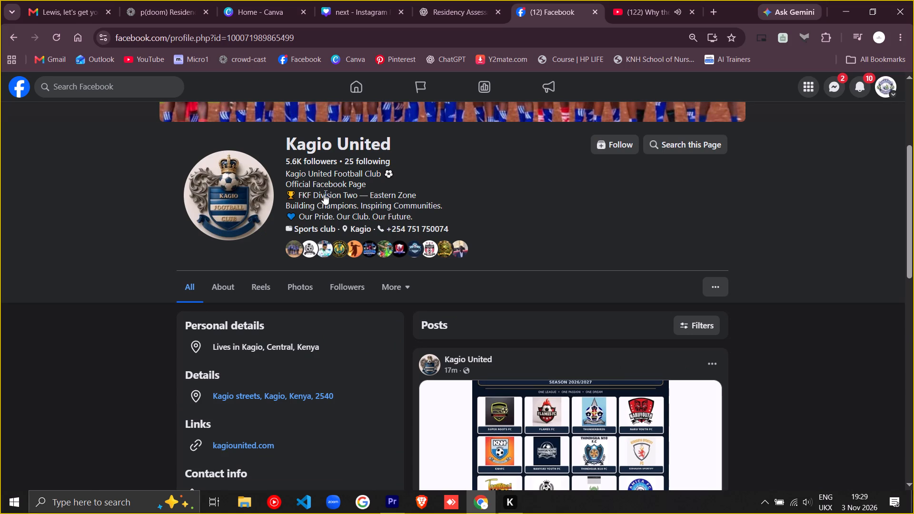
pyautogui.click(223, 198)
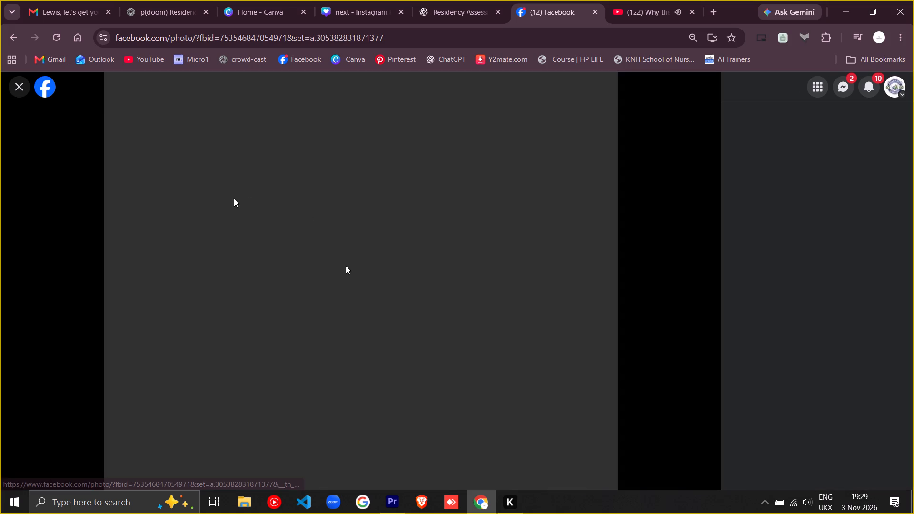
pyautogui.rightClick(340, 292)
pyautogui.click(389, 346)
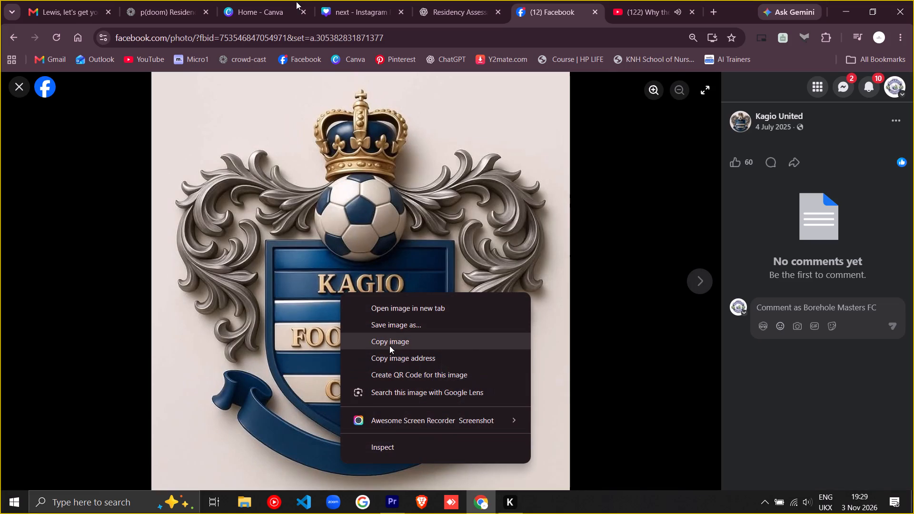
# Return to the Canva design and delete the club crest after the VS text on the page 17 poster.
pyautogui.click(381, 14)
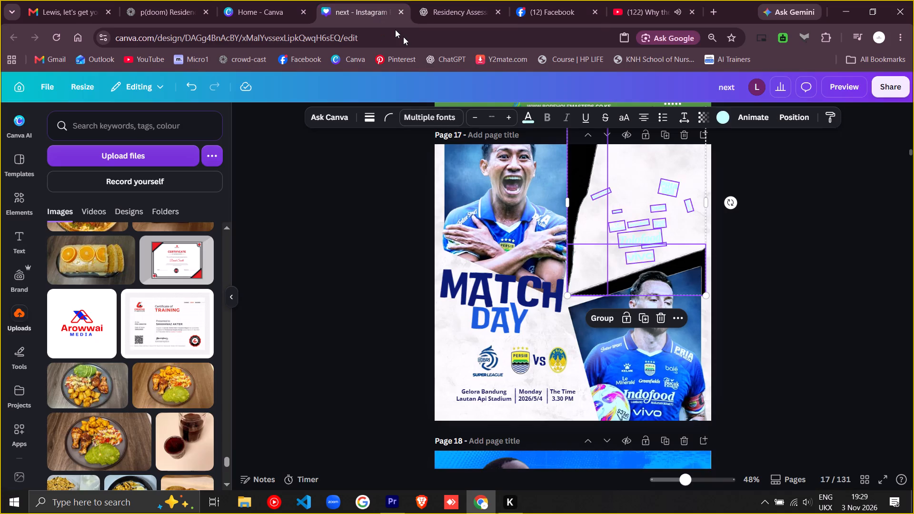
pyautogui.click(556, 363)
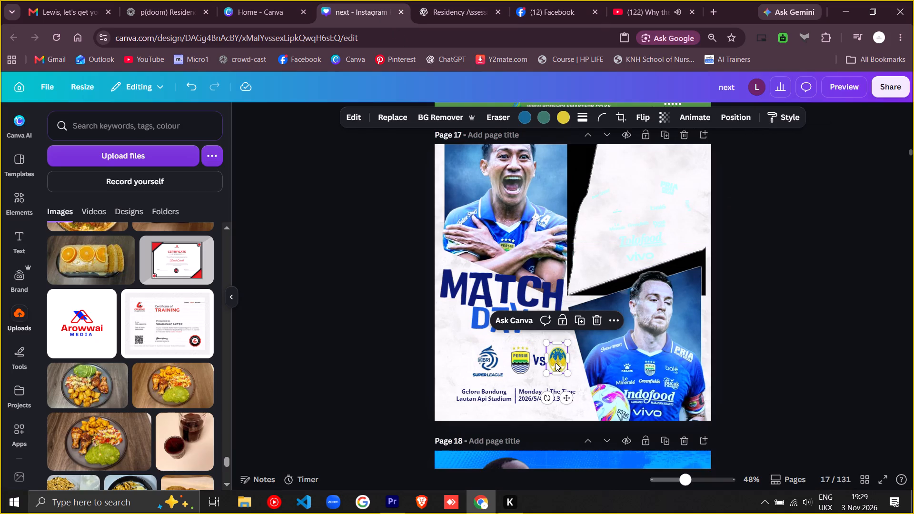
pyautogui.press('BackSpace')
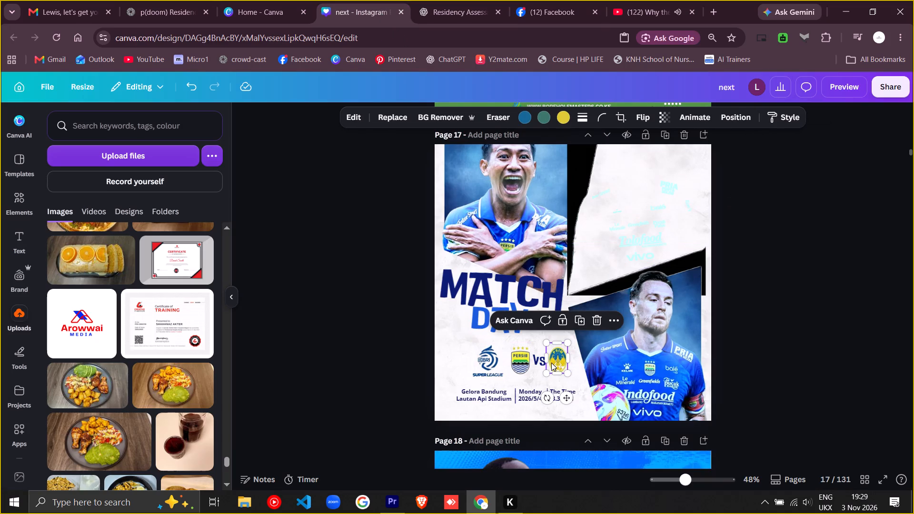
# Paste the copied Kagio United crest onto the page 17 poster in place of the deleted crest.
pyautogui.rightClick(556, 363)
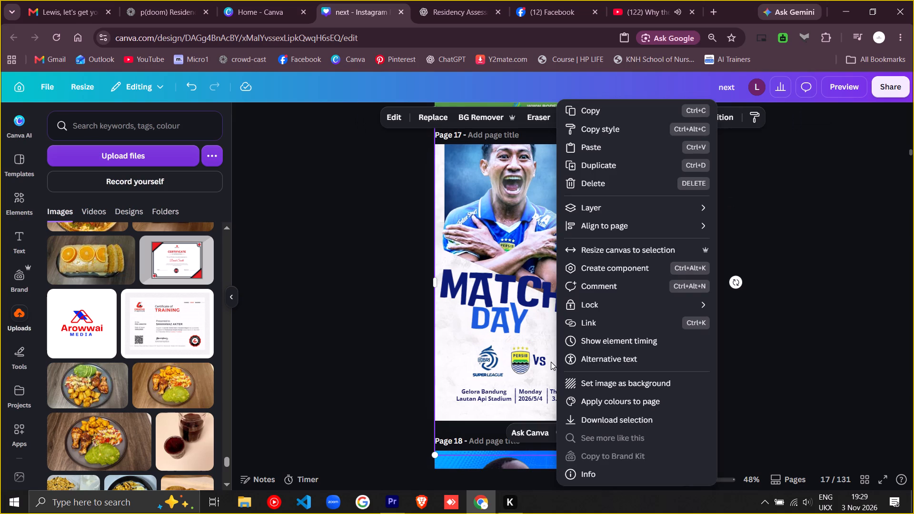
# Paste the Kagio Football Club crest onto page 17, shrink it to logo size and place it just after the VS text.
pyautogui.click(591, 151)
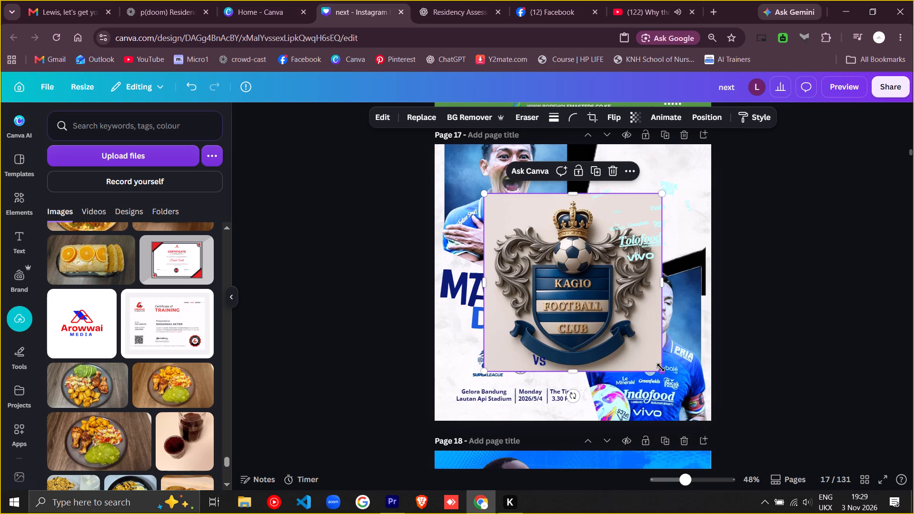
pyautogui.moveTo(661, 367); pyautogui.dragTo(547, 278)
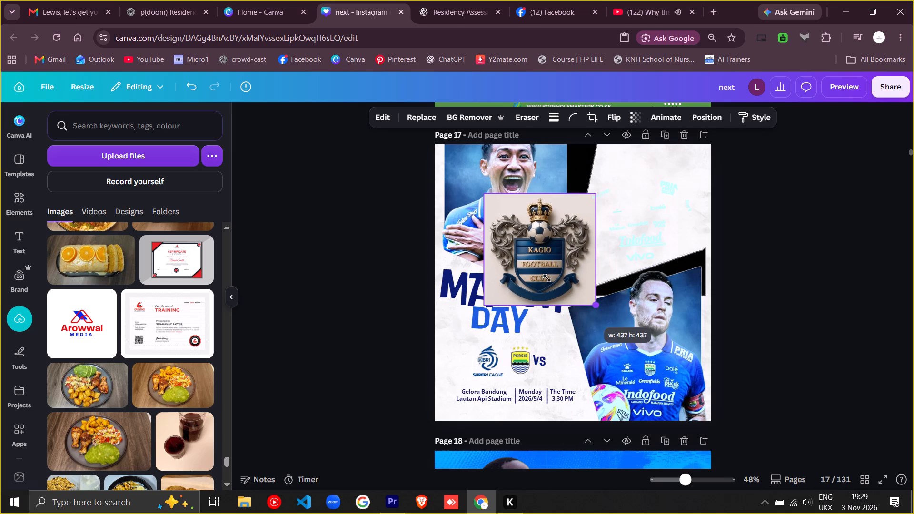
pyautogui.moveTo(547, 278); pyautogui.dragTo(522, 248)
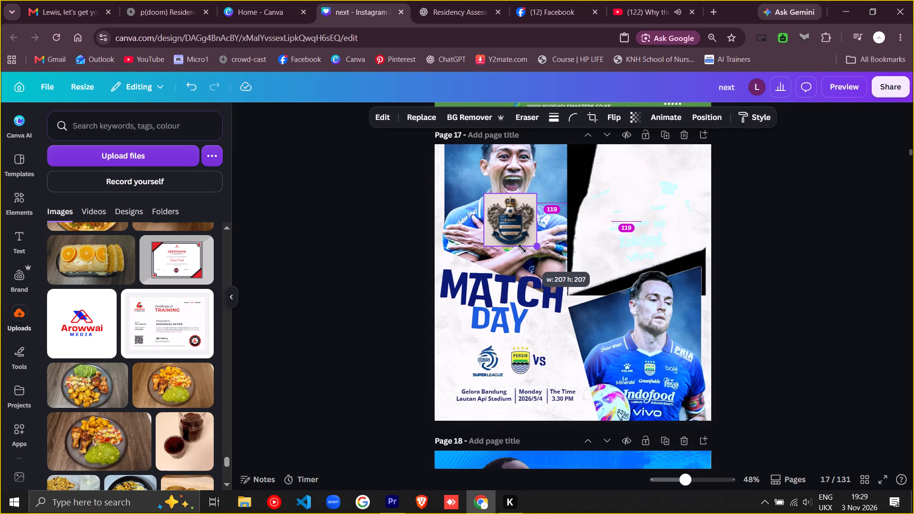
pyautogui.moveTo(522, 248); pyautogui.dragTo(517, 241)
pyautogui.moveTo(505, 212); pyautogui.dragTo(546, 311)
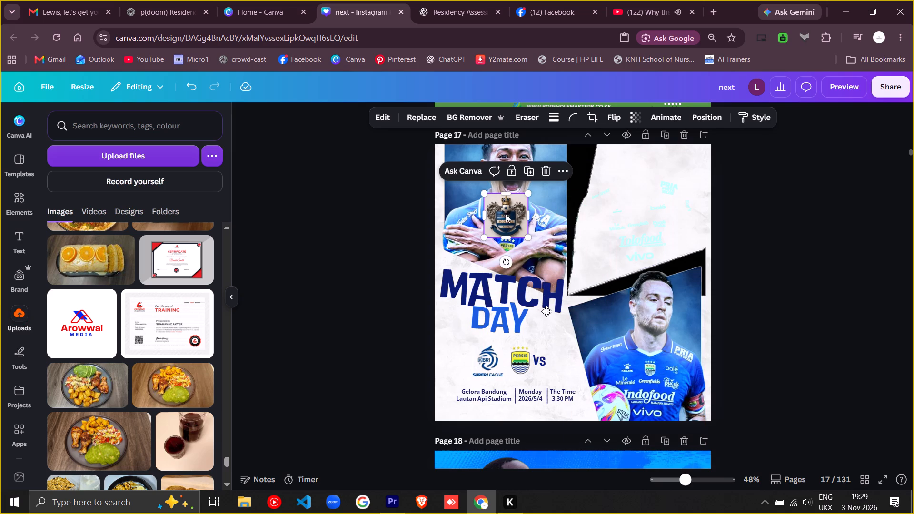
pyautogui.moveTo(546, 311); pyautogui.dragTo(565, 355)
pyautogui.moveTo(586, 383); pyautogui.dragTo(567, 368)
pyautogui.moveTo(554, 348); pyautogui.dragTo(555, 346)
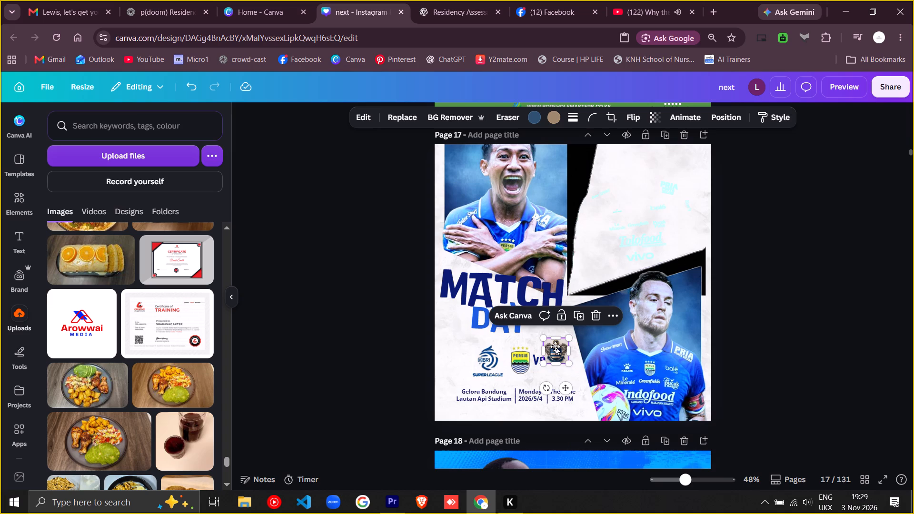
pyautogui.moveTo(555, 346); pyautogui.dragTo(560, 357)
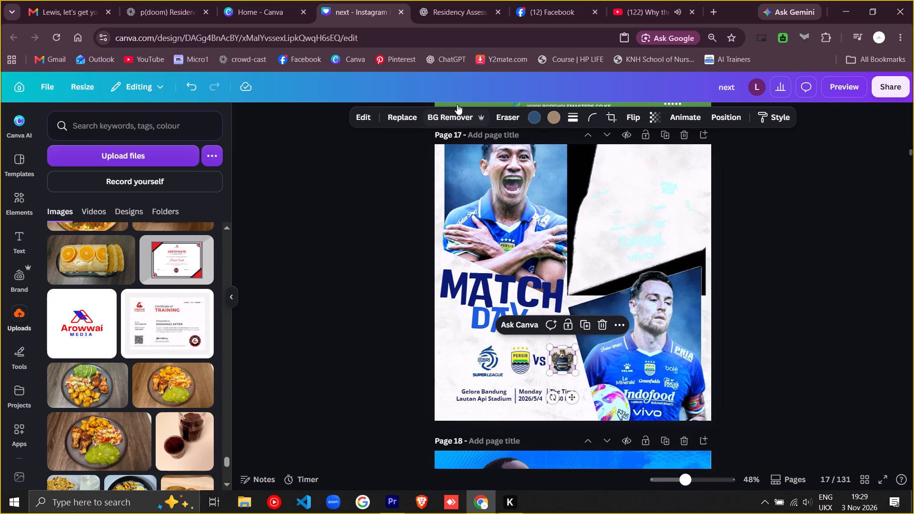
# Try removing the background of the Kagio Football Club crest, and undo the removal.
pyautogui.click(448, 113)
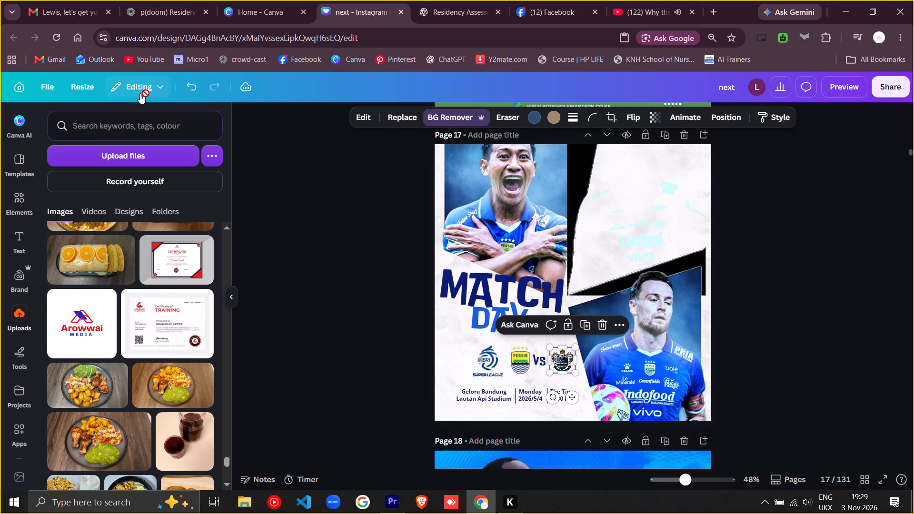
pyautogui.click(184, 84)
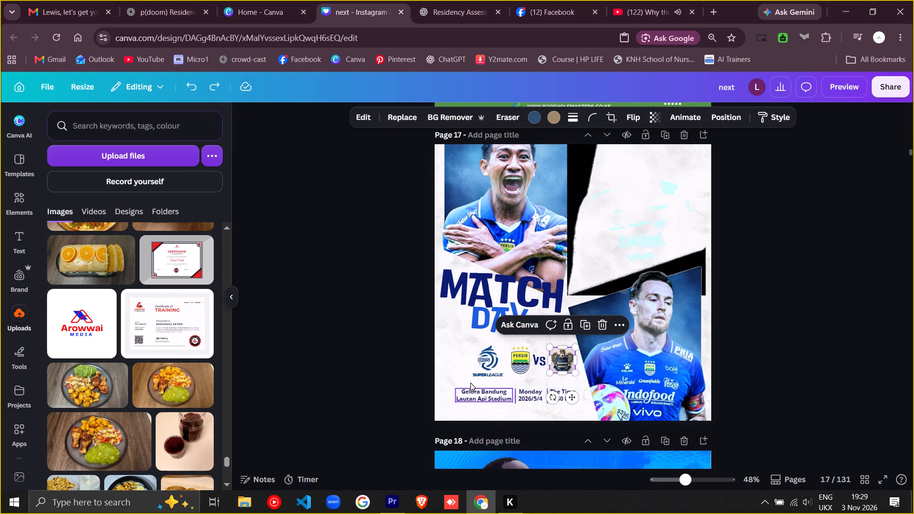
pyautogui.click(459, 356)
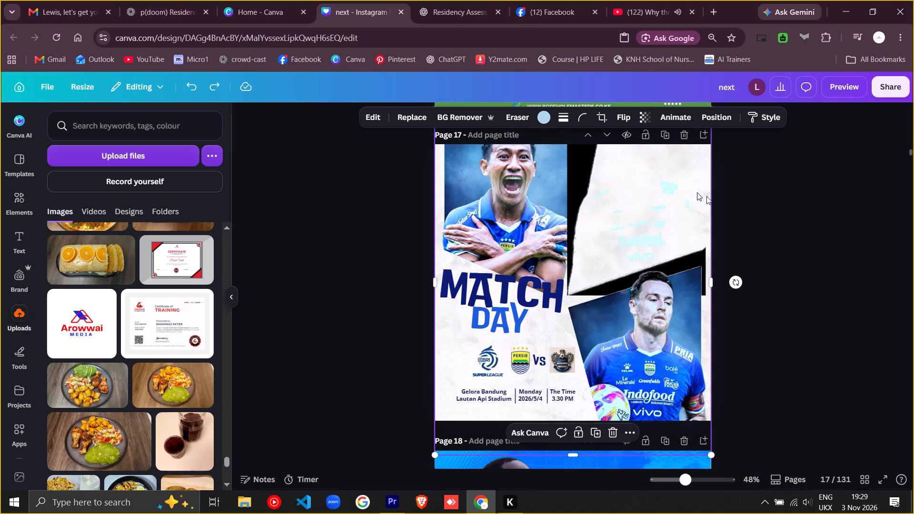
# Remove the bold formatting from the venue text and the match time text on page 17.
pyautogui.click(554, 397)
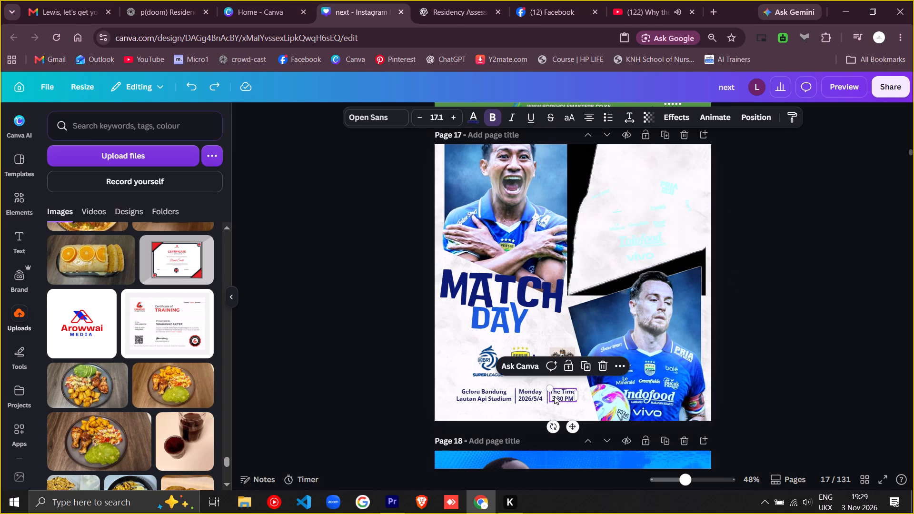
pyautogui.click(531, 395)
pyautogui.click(494, 394)
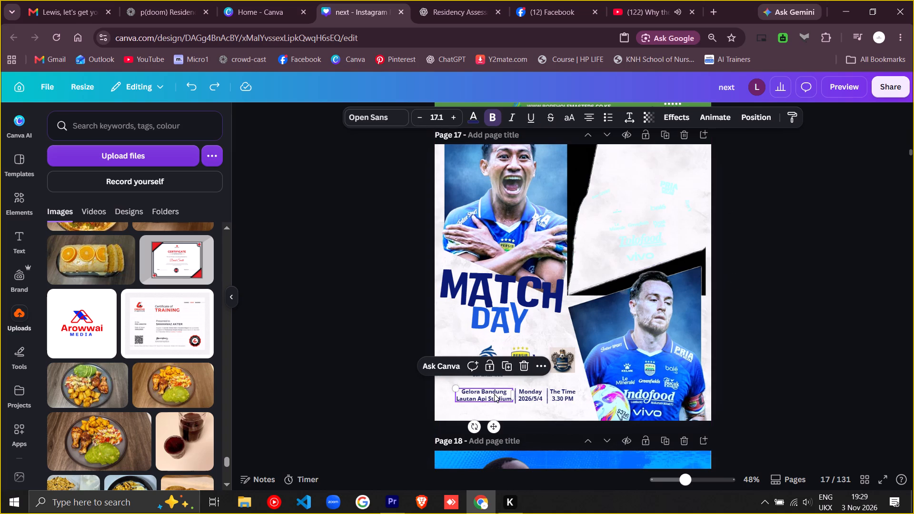
pyautogui.click(492, 119)
pyautogui.click(561, 396)
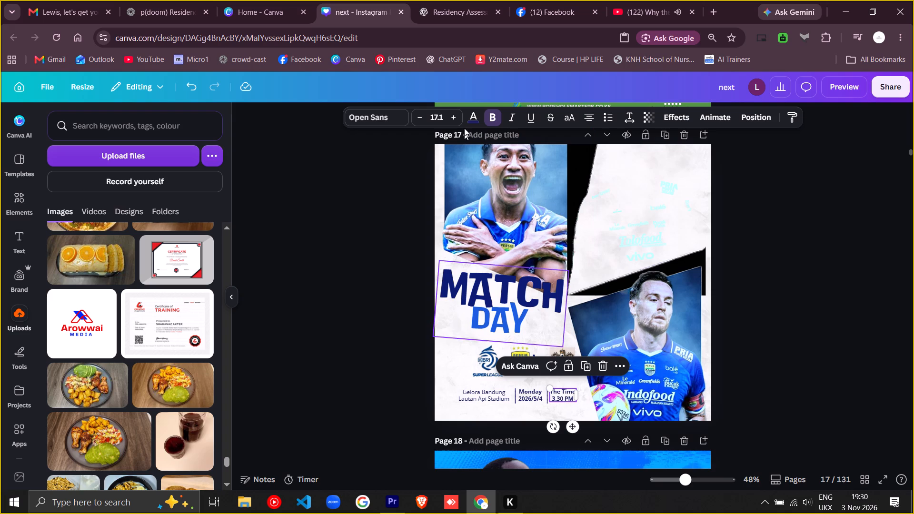
pyautogui.click(489, 118)
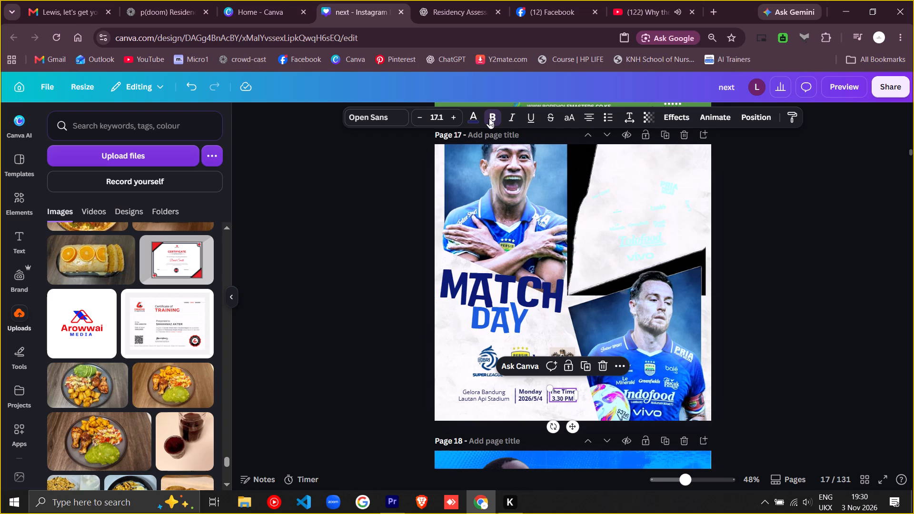
pyautogui.click(441, 358)
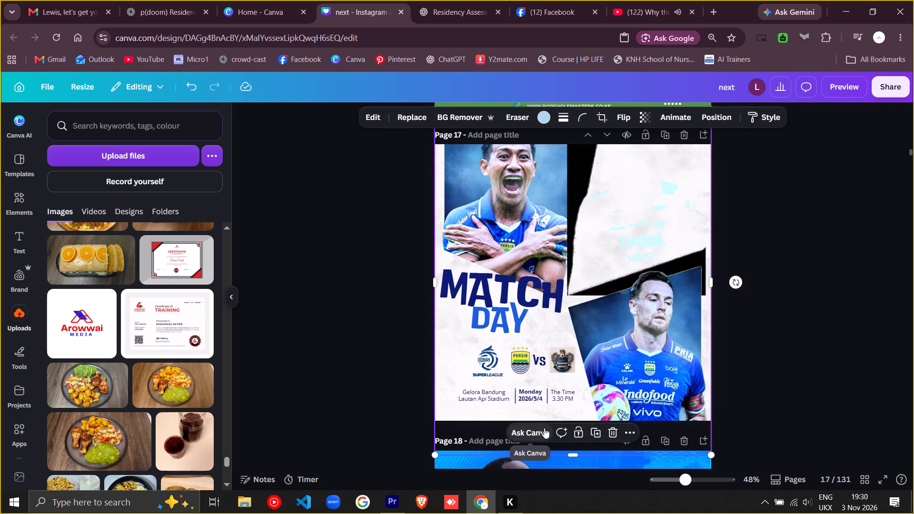
# Delete the Persib crest before the VS text on page 17.
pyautogui.click(527, 361)
pyautogui.press('BackSpace')
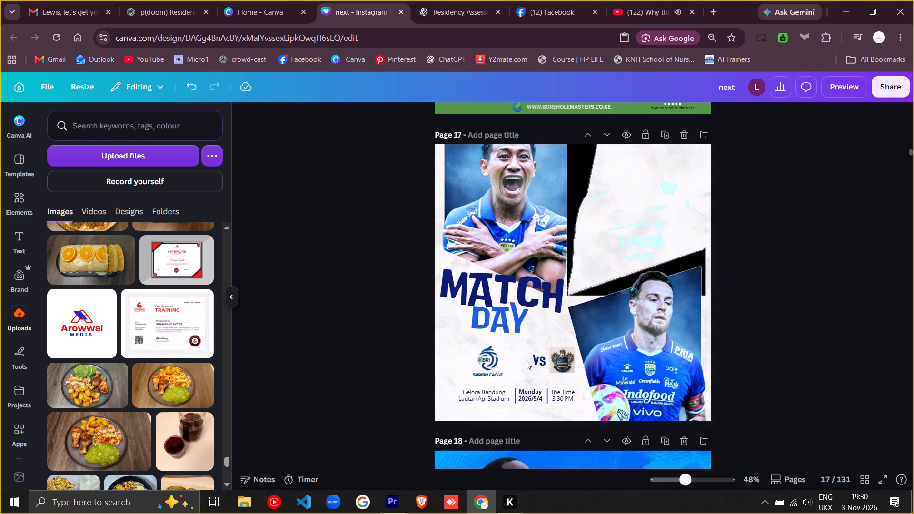
# Copy the round club crest from the page 18 Match Week 6 poster and paste it onto page 17.
pyautogui.scroll(-4, 620, 435)
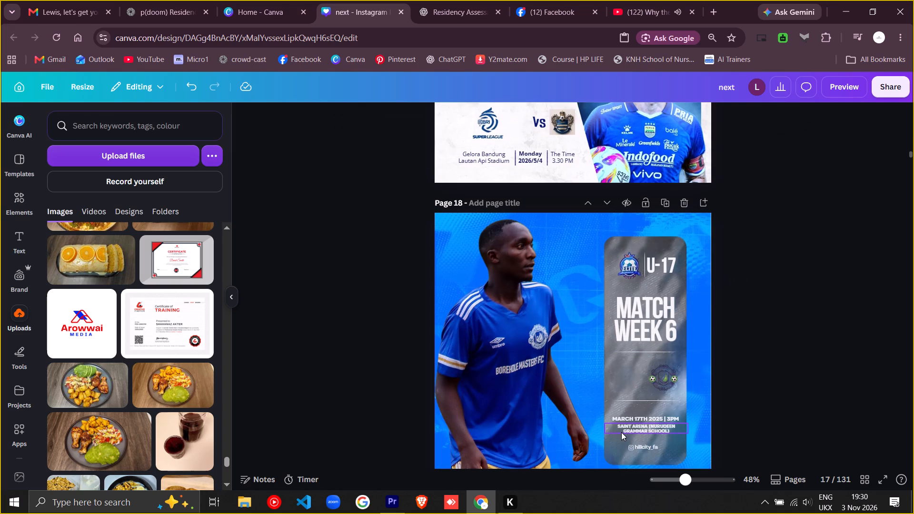
pyautogui.click(663, 379)
pyautogui.rightClick(663, 380)
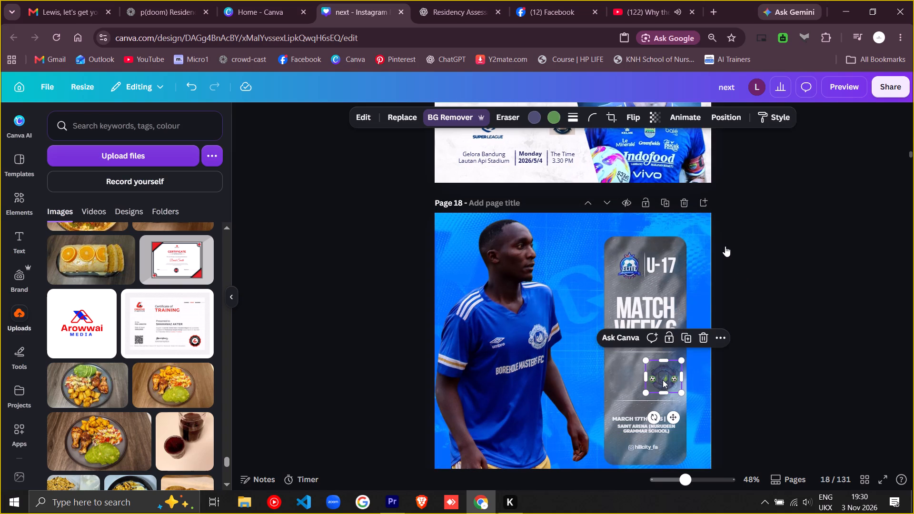
pyautogui.click(703, 105)
pyautogui.scroll(3, 555, 244)
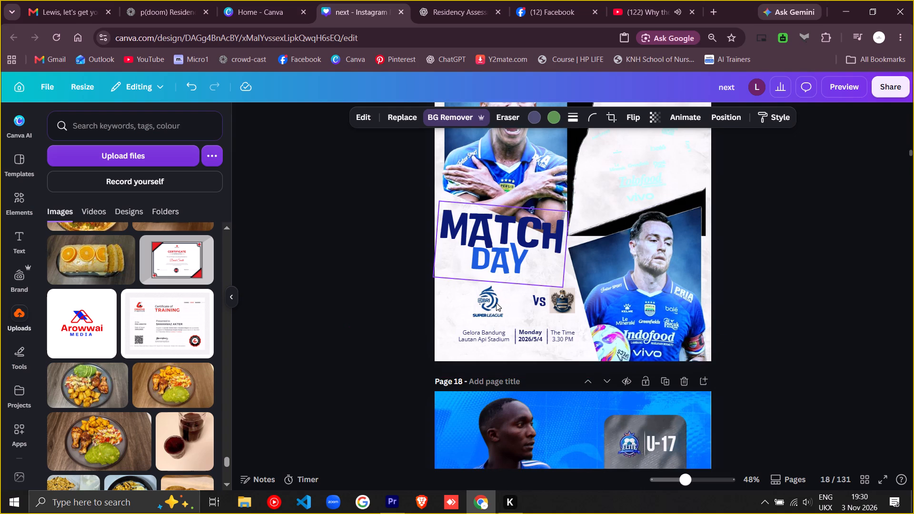
pyautogui.click(517, 240)
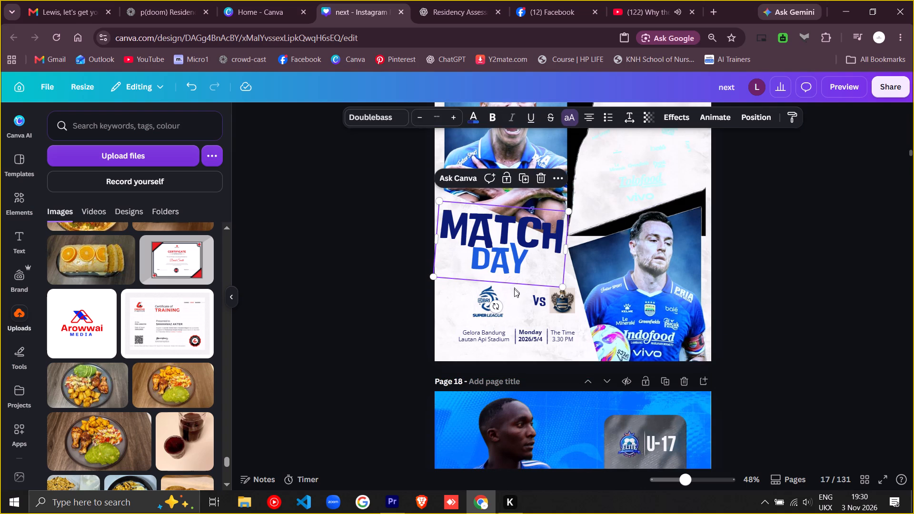
pyautogui.click(522, 304)
pyautogui.rightClick(522, 304)
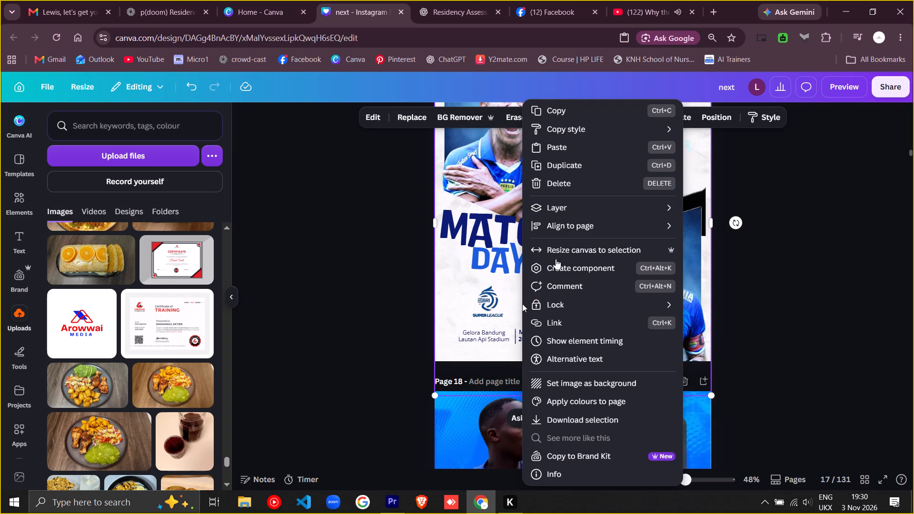
pyautogui.click(556, 146)
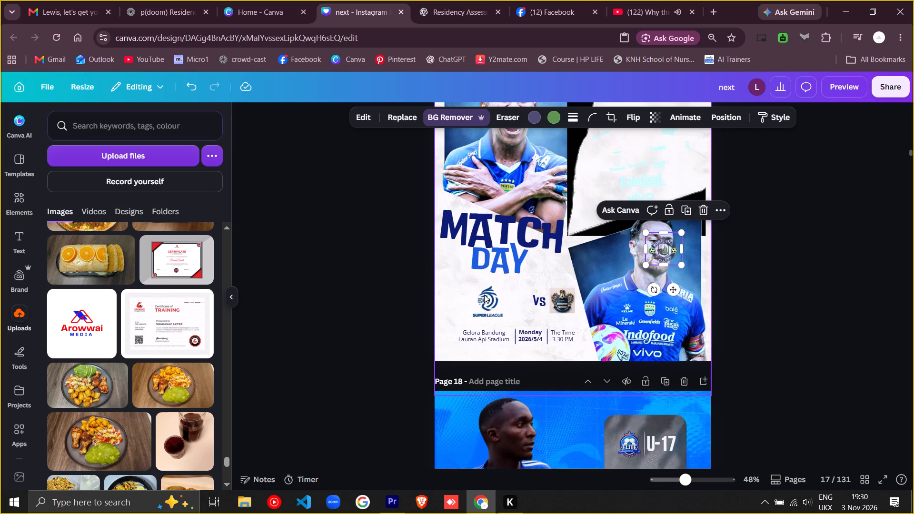
# Shrink the pasted round crest slightly and position it between the Super League logo and the VS text.
pyautogui.rightClick(446, 286)
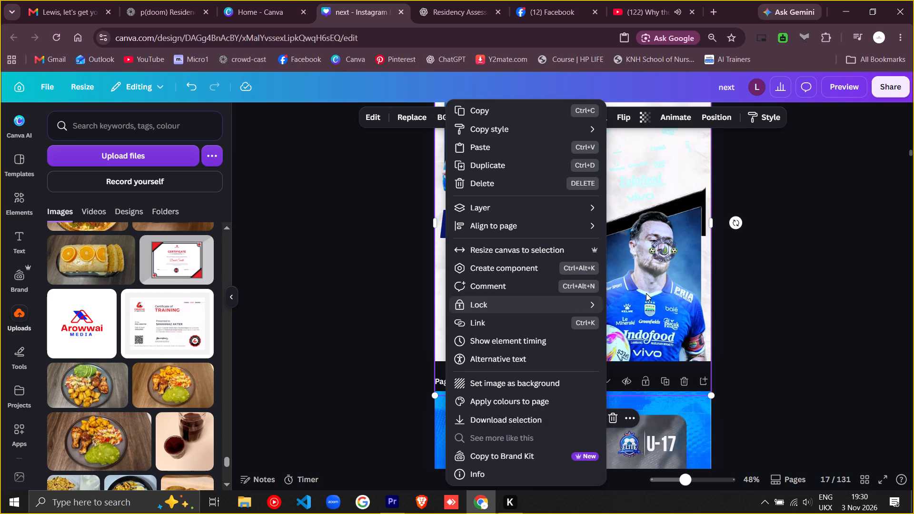
pyautogui.click(660, 244)
pyautogui.click(671, 251)
pyautogui.moveTo(662, 249); pyautogui.dragTo(662, 249)
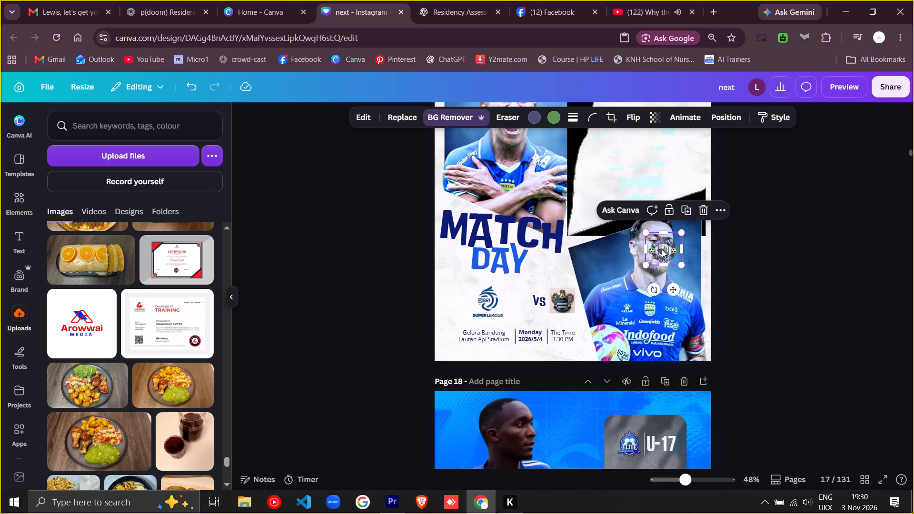
pyautogui.moveTo(662, 249); pyautogui.dragTo(505, 304)
pyautogui.moveTo(522, 317); pyautogui.dragTo(517, 311)
pyautogui.moveTo(508, 301); pyautogui.dragTo(519, 301)
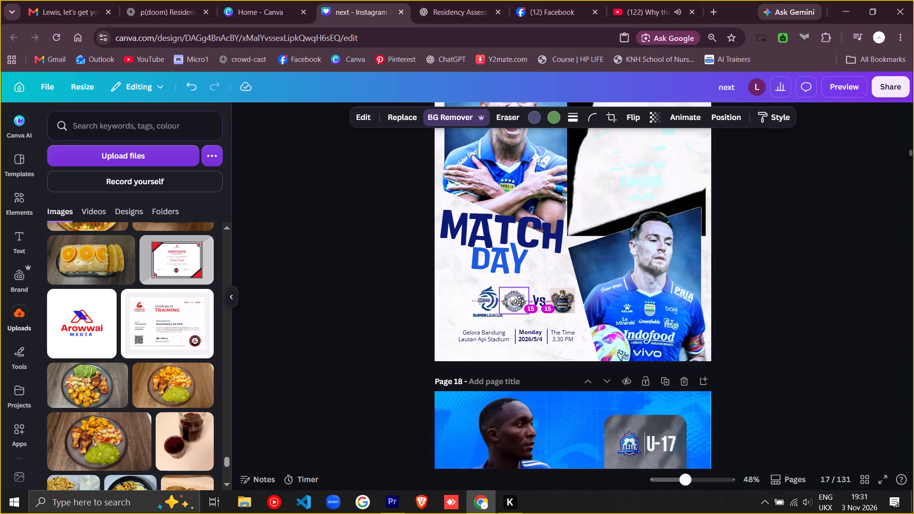
pyautogui.moveTo(519, 301); pyautogui.dragTo(519, 301)
# Delete the pale-blue vivo and Tolofood sponsor lettering and nearby small texts from the poster's upper-right white area on page 17.
pyautogui.click(666, 178)
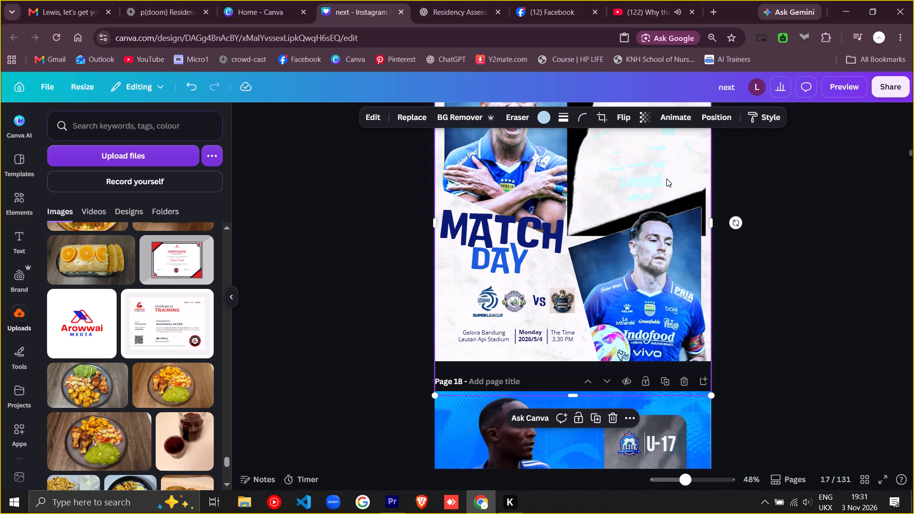
pyautogui.scroll(1, 641, 189)
pyautogui.scroll(-1, 641, 189)
pyautogui.scroll(2, 641, 189)
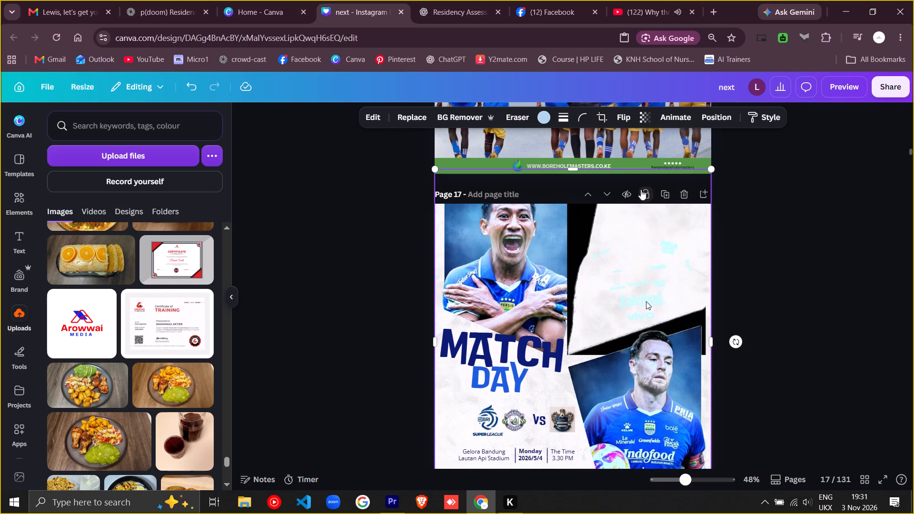
pyautogui.click(642, 313)
pyautogui.press('BackSpace')
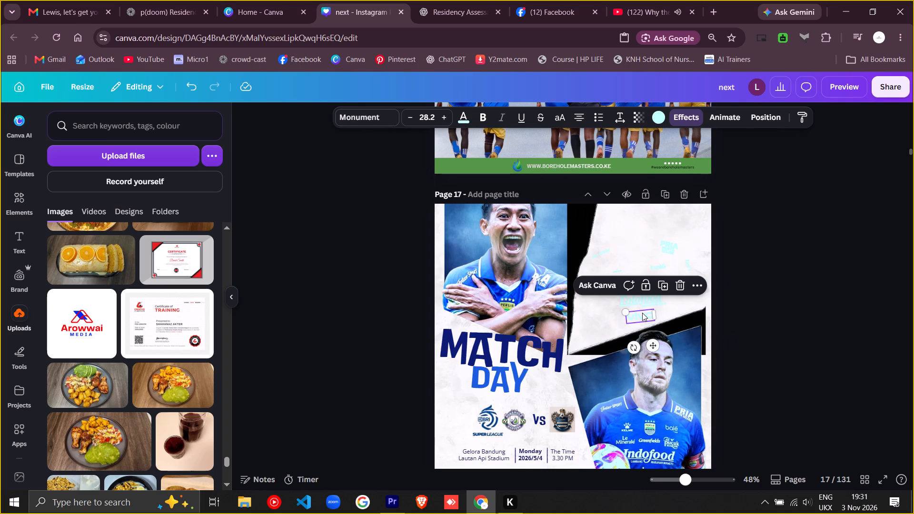
pyautogui.click(646, 302)
pyautogui.press('BackSpace')
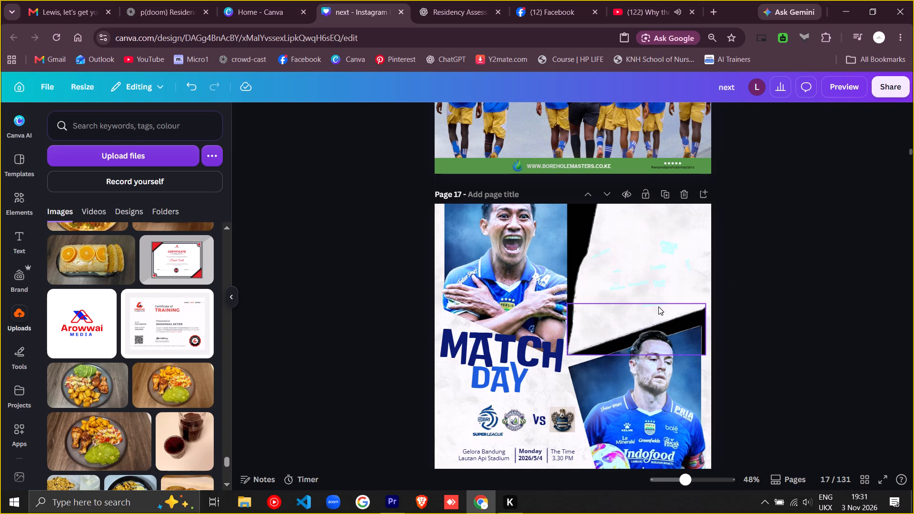
pyautogui.click(651, 303)
pyautogui.press('BackSpace')
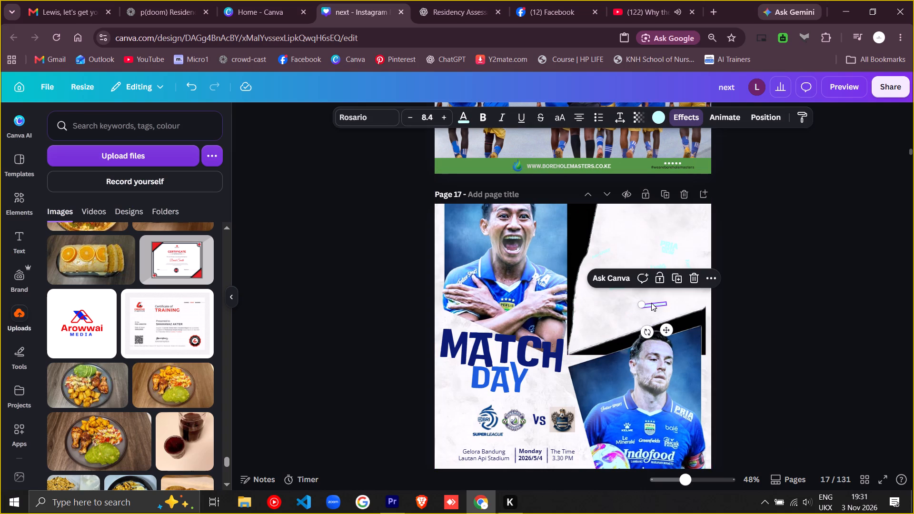
pyautogui.click(661, 280)
pyautogui.press('BackSpace')
# Delete the remaining pale-blue jersey lettering pieces from the white torn-paper area in the poster's upper right on page 17.
pyautogui.click(639, 287)
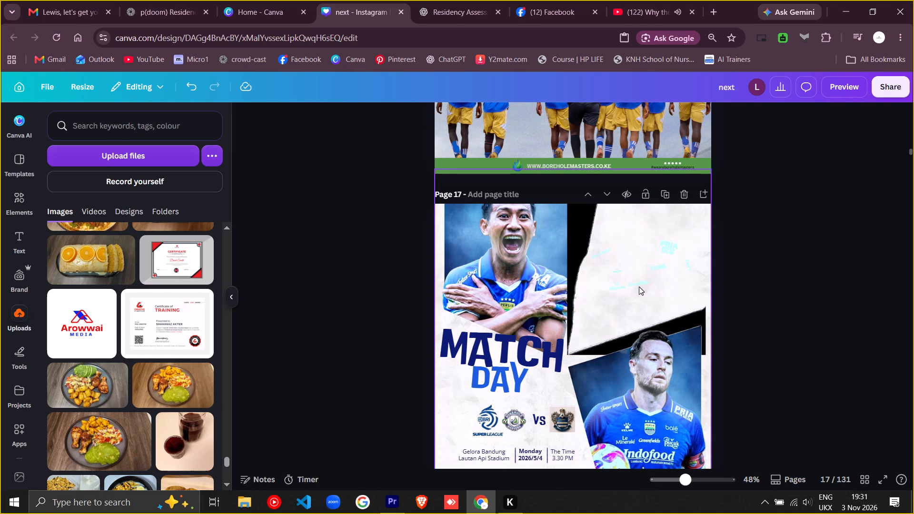
pyautogui.click(642, 282)
pyautogui.press('BackSpace')
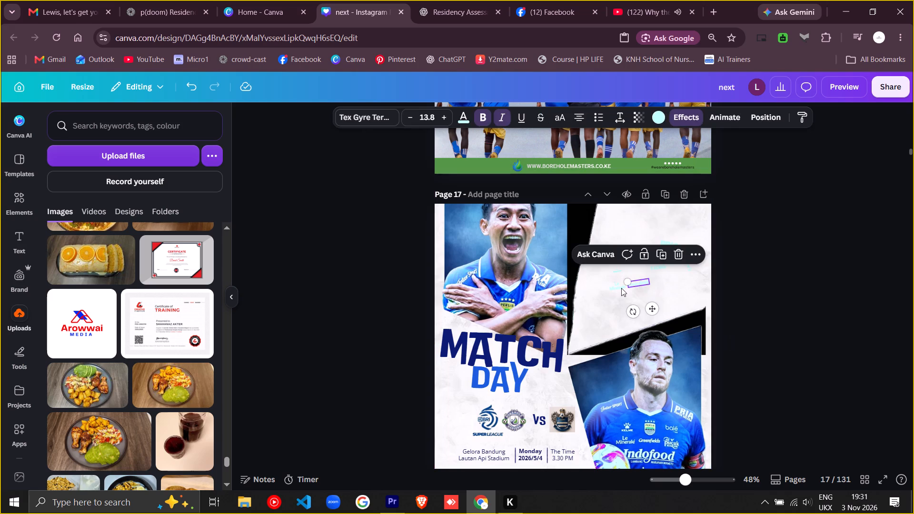
pyautogui.click(620, 288)
pyautogui.press('BackSpace')
pyautogui.click(617, 271)
pyautogui.press('BackSpace')
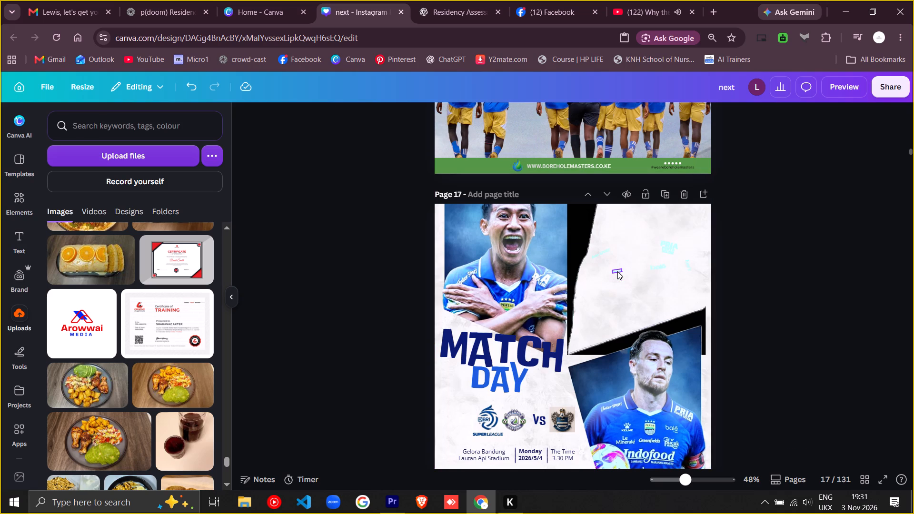
pyautogui.click(662, 267)
pyautogui.press('BackSpace')
pyautogui.click(672, 250)
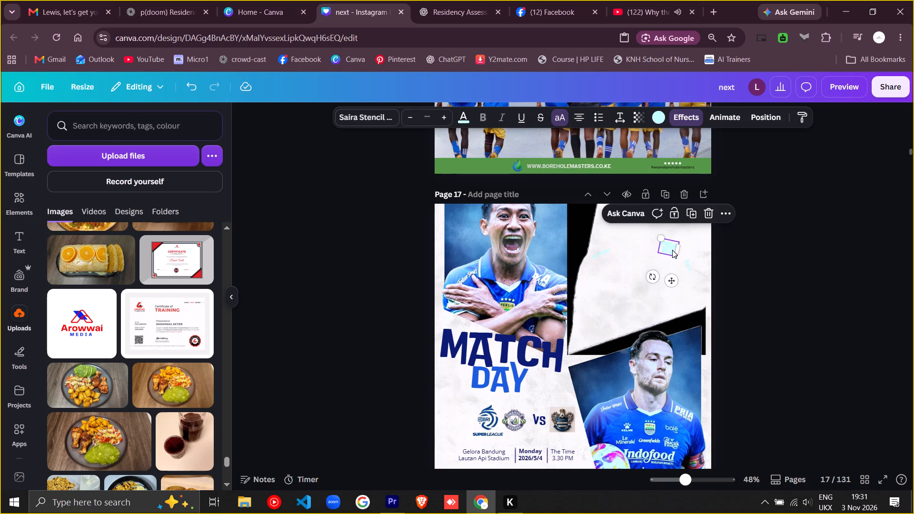
pyautogui.press('BackSpace')
pyautogui.click(689, 267)
pyautogui.press('BackSpace')
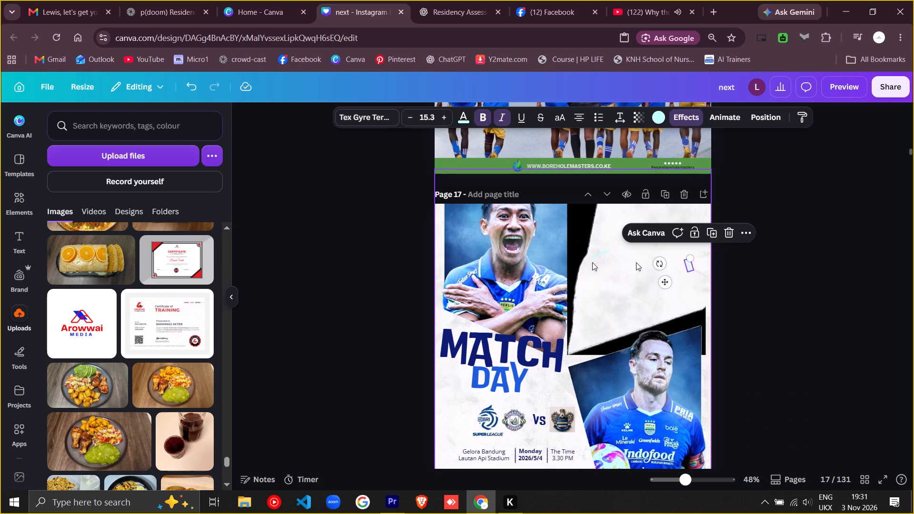
pyautogui.click(606, 251)
pyautogui.press('BackSpace')
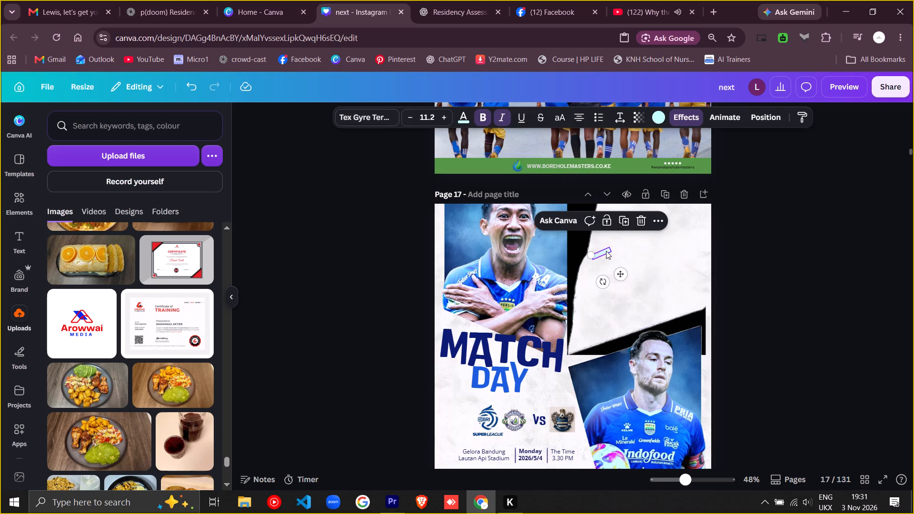
# Split the shouting player's photo above the MATCH DAY title on page 17 into separate elements with Magic Layers.
pyautogui.click(511, 257)
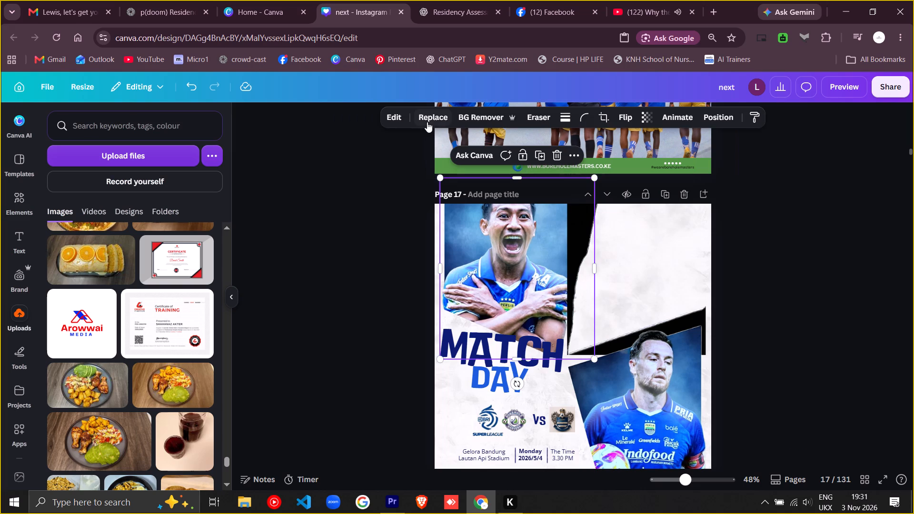
pyautogui.click(393, 113)
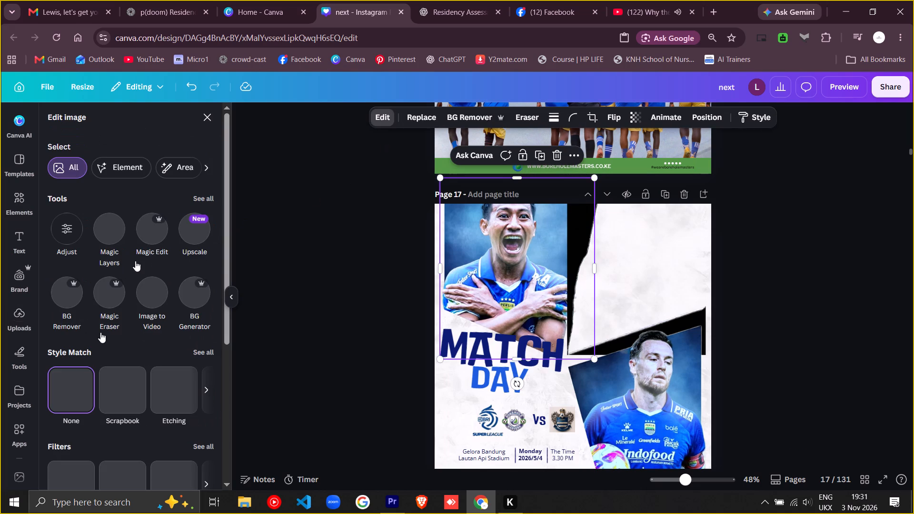
pyautogui.click(108, 235)
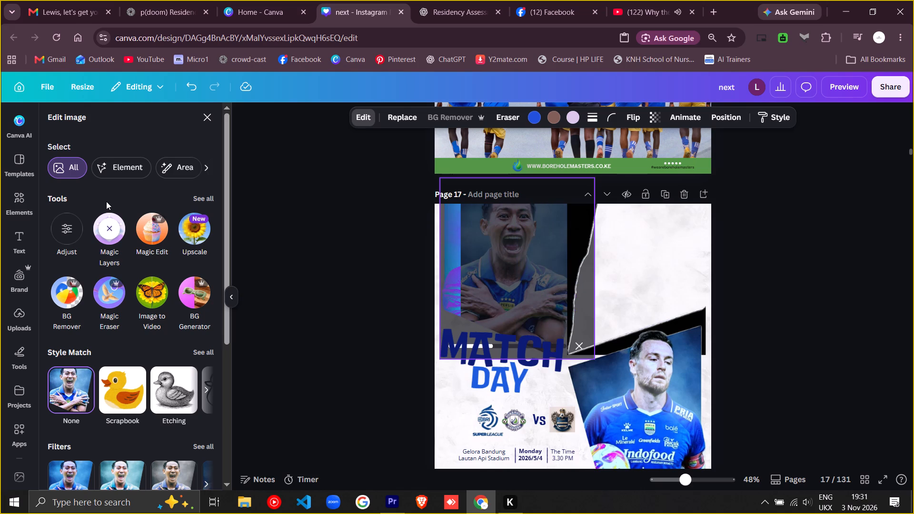
pyautogui.click(430, 12)
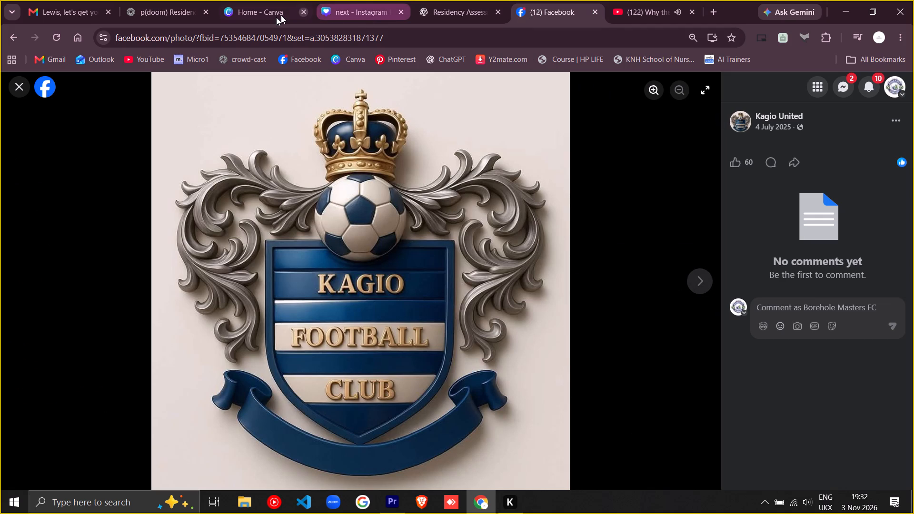
# Return to the Canva design and delete the shouting player's photo and the small yellow-patch jersey lettering above the MATCH DAY title on page 17.
pyautogui.click(263, 18)
pyautogui.click(346, 15)
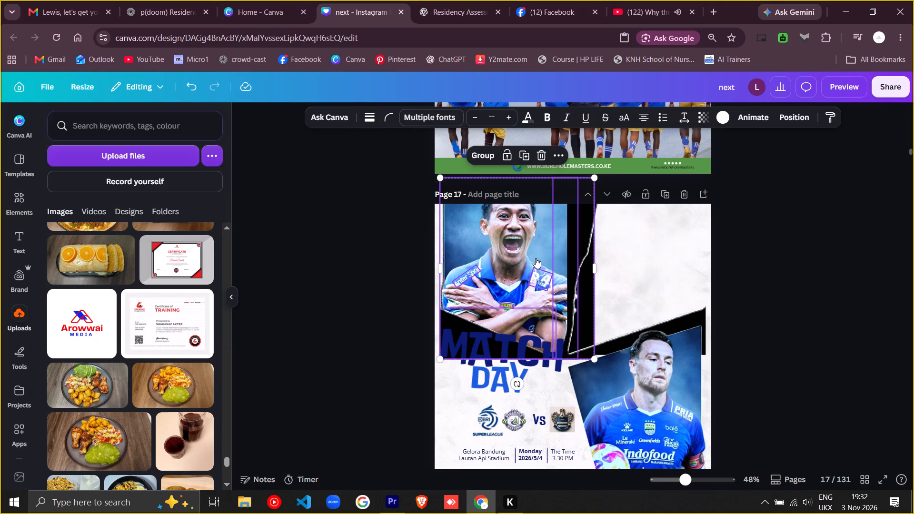
pyautogui.click(536, 258)
pyautogui.click(653, 258)
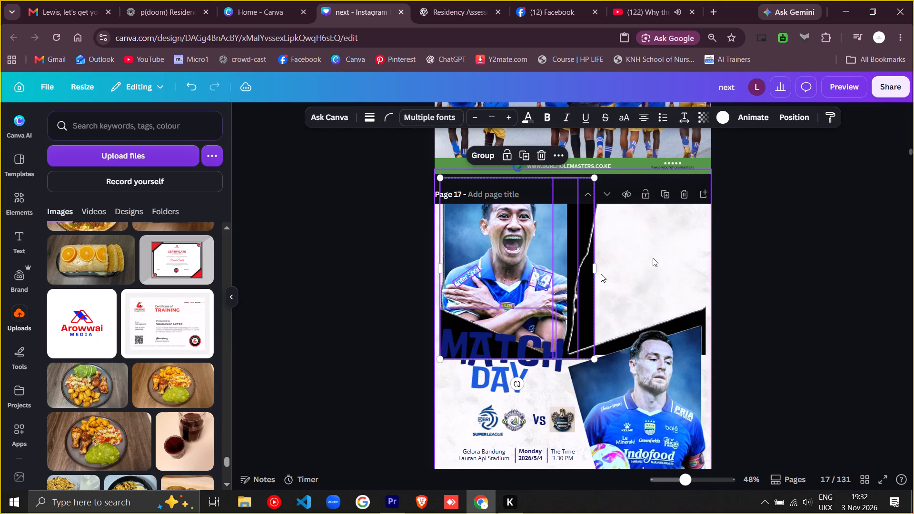
pyautogui.click(502, 266)
pyautogui.press('BackSpace')
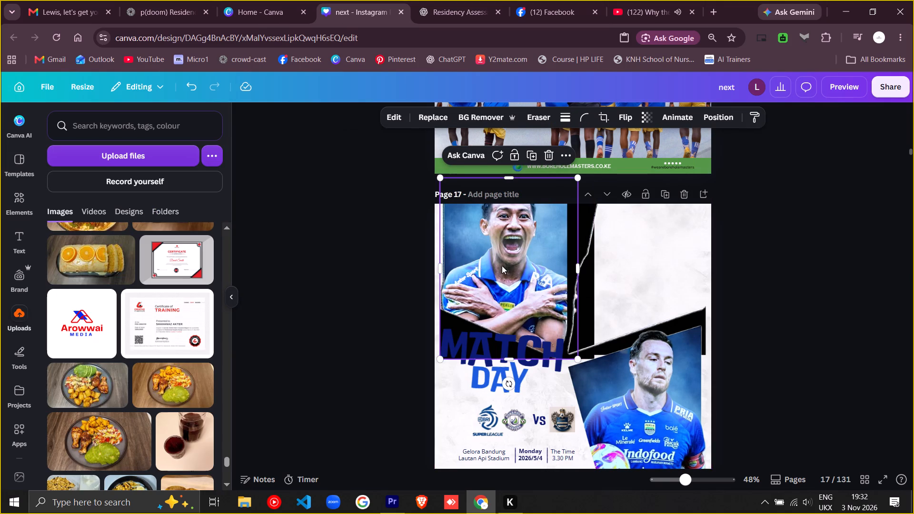
pyautogui.click(506, 303)
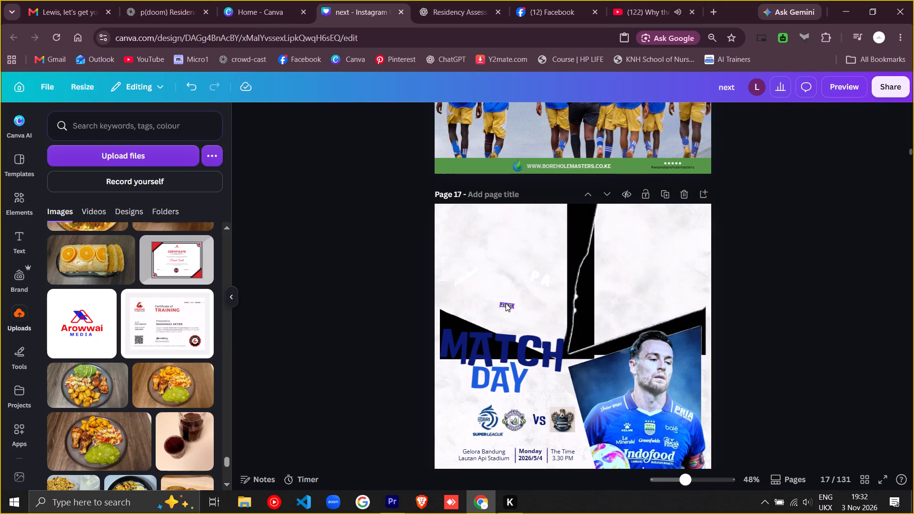
pyautogui.press('BackSpace')
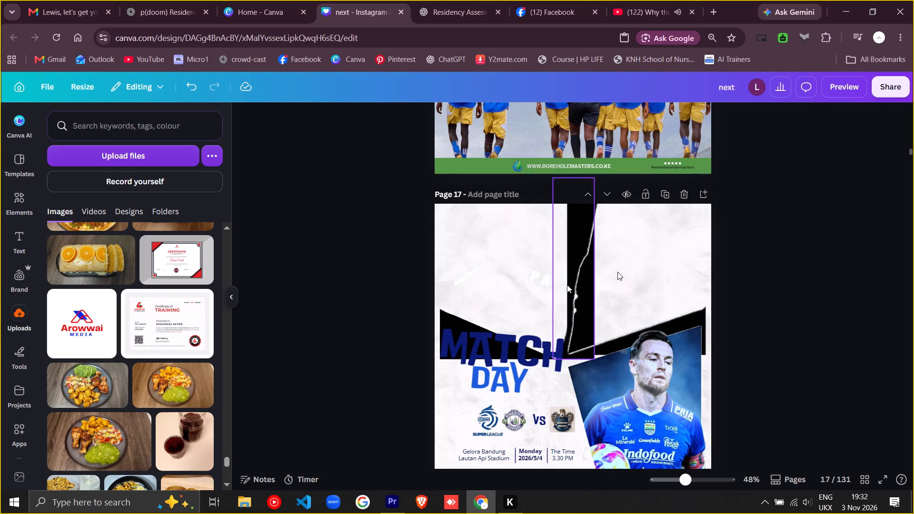
# Add the uploaded photo of the blue-shirted player with an outstretched arm and red armband to the poster's upper-right area on page 17.
pyautogui.scroll(2, 159, 376)
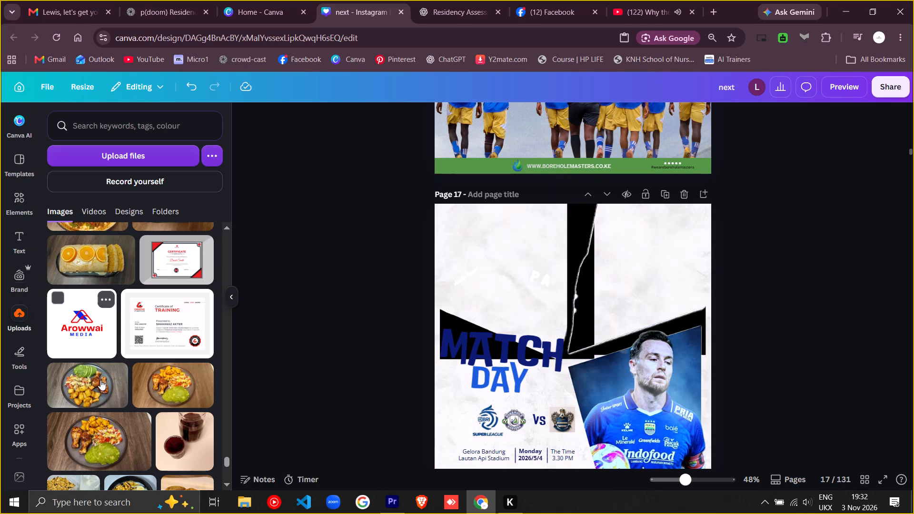
pyautogui.scroll(6, 100, 380)
pyautogui.scroll(13, 161, 375)
pyautogui.scroll(-1, 158, 374)
pyautogui.scroll(4, 158, 374)
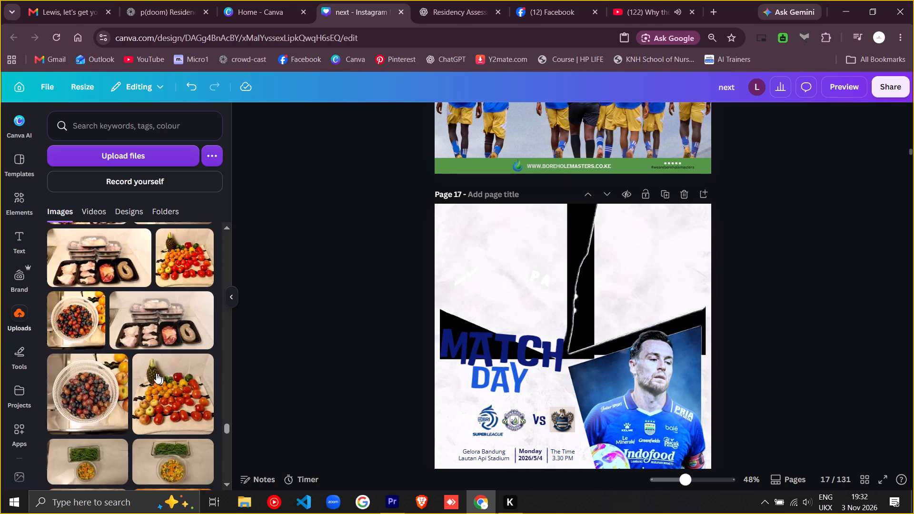
pyautogui.scroll(9, 156, 373)
pyautogui.scroll(-6, 158, 373)
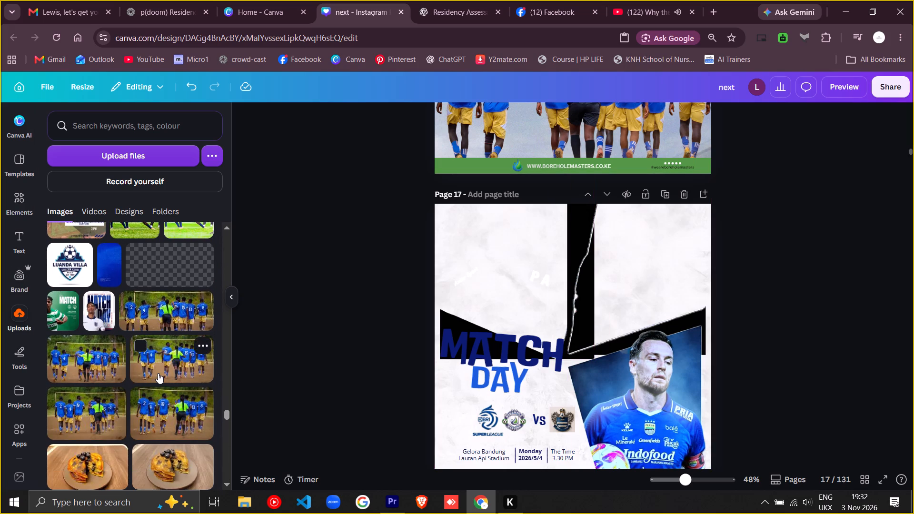
pyautogui.scroll(-5, 158, 373)
pyautogui.scroll(-20, 157, 374)
pyautogui.scroll(-5, 157, 374)
pyautogui.scroll(1, 151, 372)
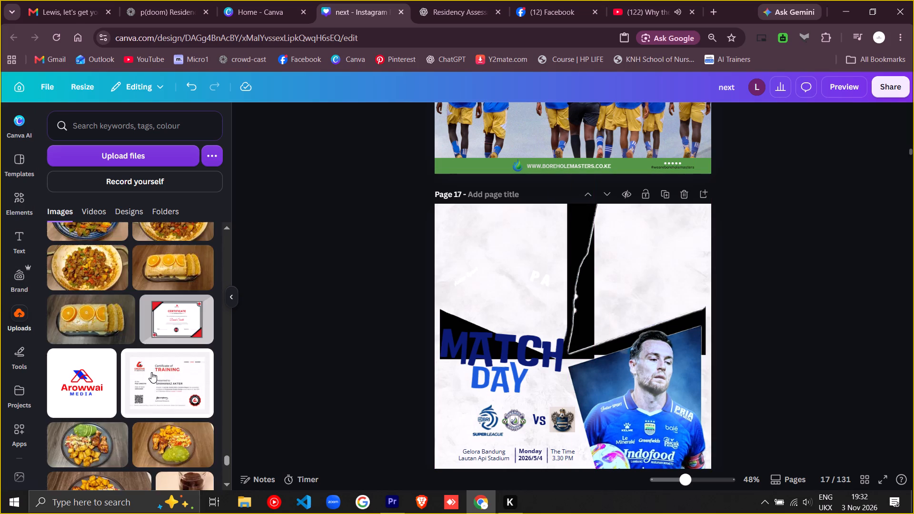
pyautogui.scroll(-7, 152, 372)
pyautogui.scroll(1, 154, 371)
pyautogui.scroll(-9, 154, 371)
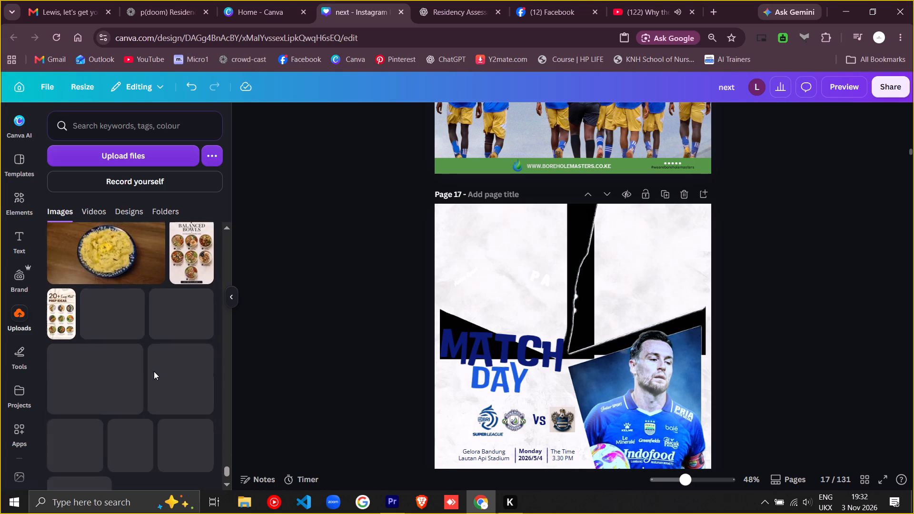
pyautogui.scroll(-1, 154, 371)
pyautogui.scroll(5, 155, 373)
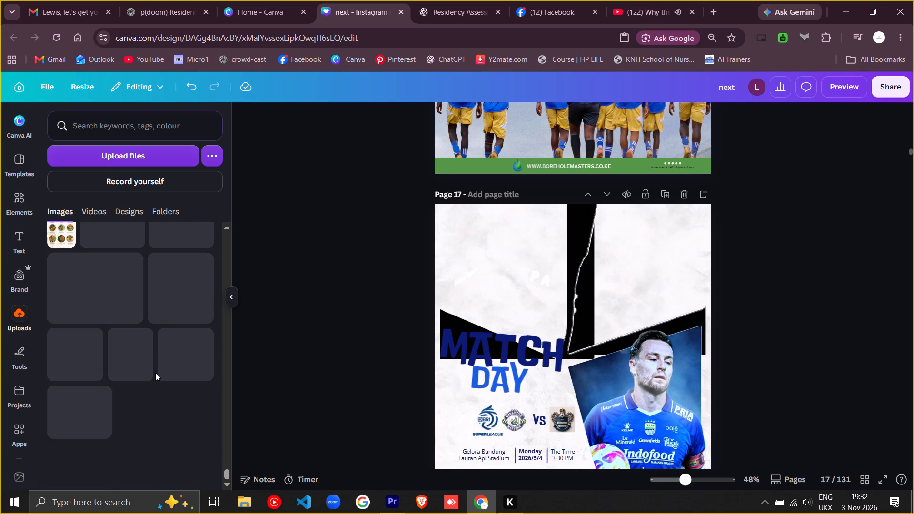
pyautogui.scroll(5, 152, 373)
pyautogui.scroll(-1, 152, 373)
pyautogui.scroll(7, 152, 373)
pyautogui.scroll(-1, 152, 373)
pyautogui.scroll(6, 152, 373)
pyautogui.scroll(17, 152, 373)
pyautogui.scroll(-1, 152, 373)
pyautogui.scroll(2, 152, 373)
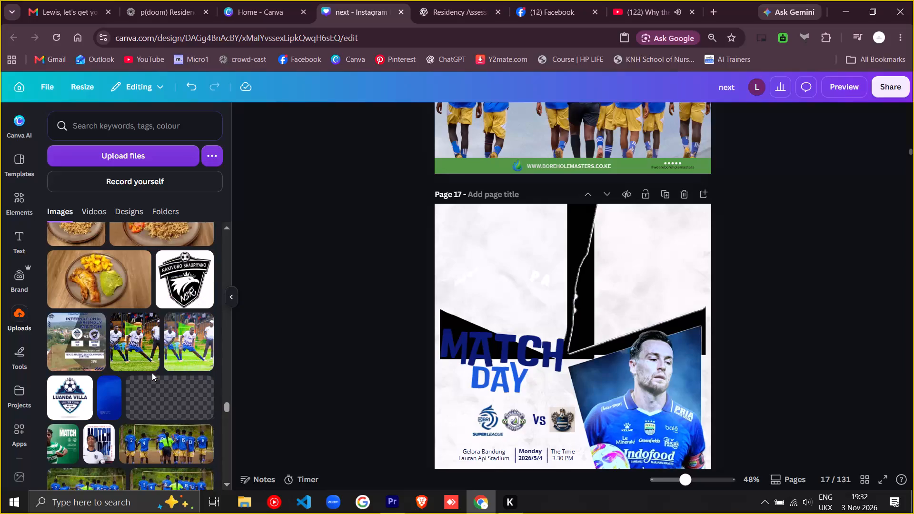
pyautogui.scroll(15, 152, 373)
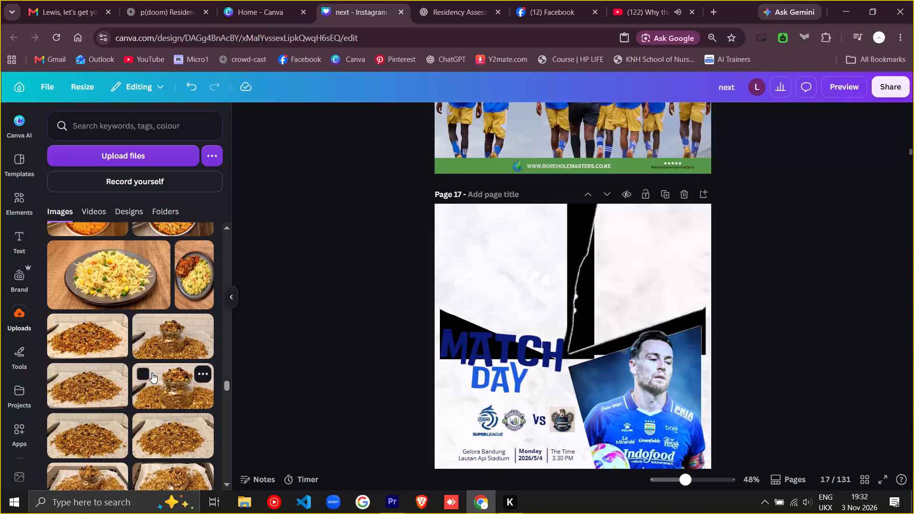
pyautogui.scroll(6, 152, 373)
pyautogui.scroll(-1, 152, 373)
pyautogui.scroll(17, 152, 373)
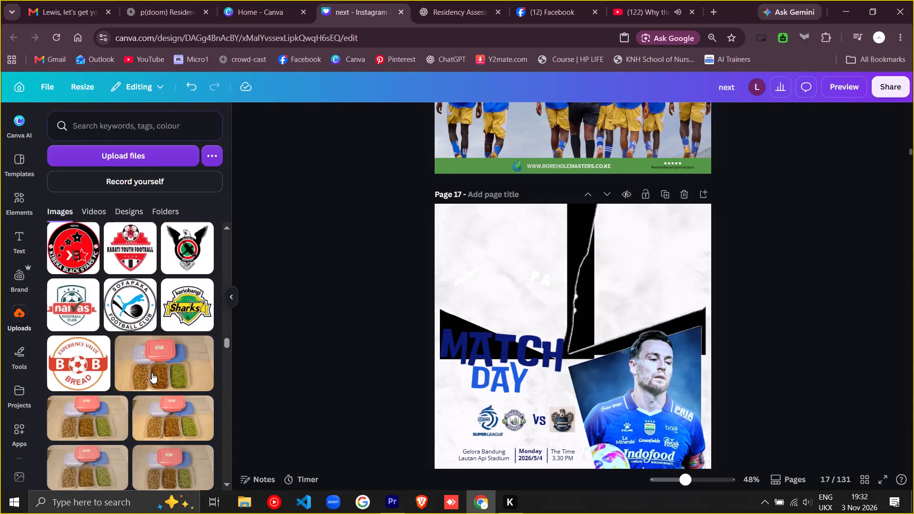
pyautogui.scroll(17, 152, 373)
pyautogui.scroll(12, 150, 373)
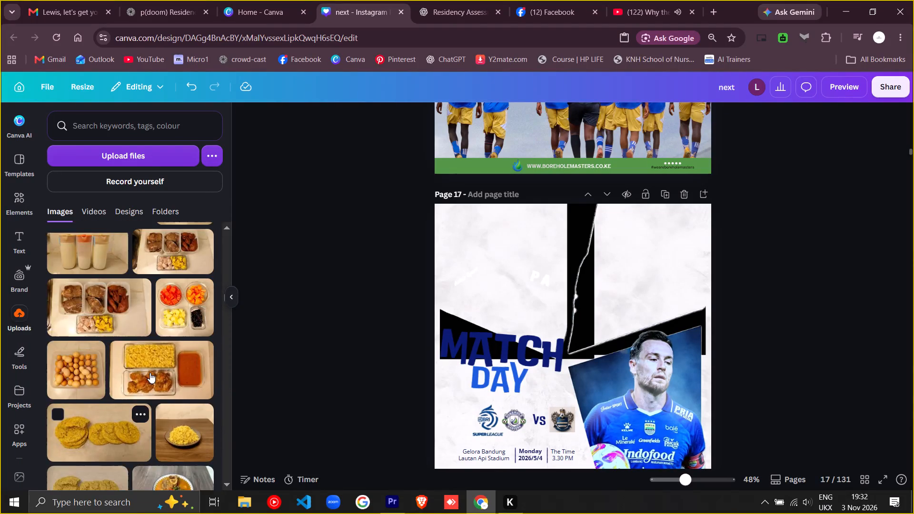
pyautogui.scroll(18, 150, 373)
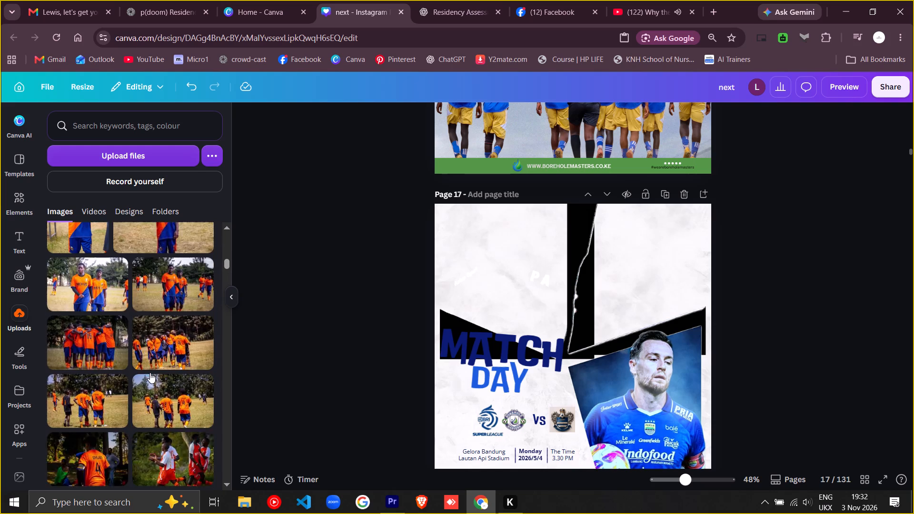
pyautogui.scroll(8, 150, 373)
pyautogui.scroll(-3, 150, 373)
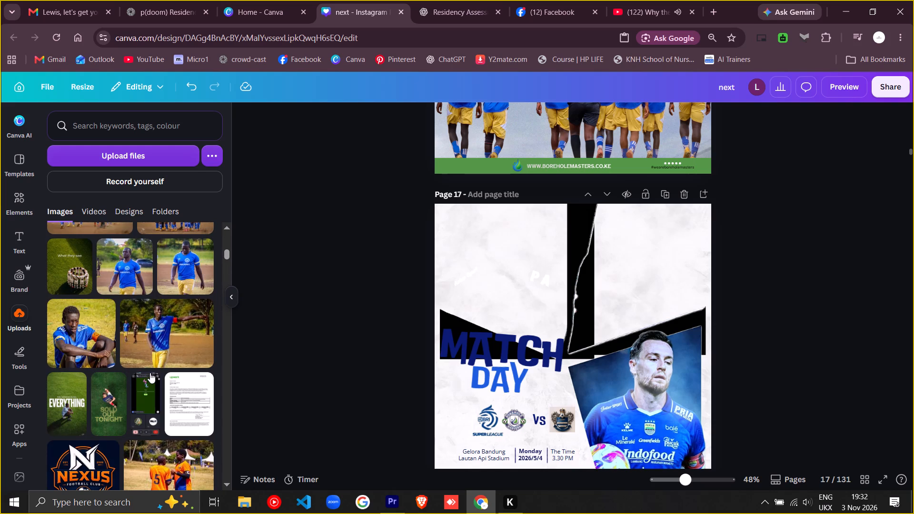
pyautogui.click(164, 341)
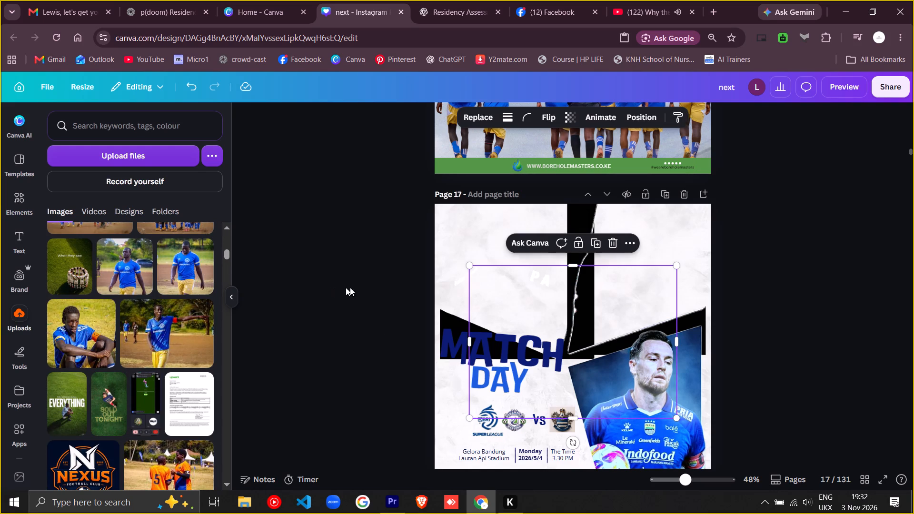
pyautogui.moveTo(598, 340); pyautogui.dragTo(636, 310)
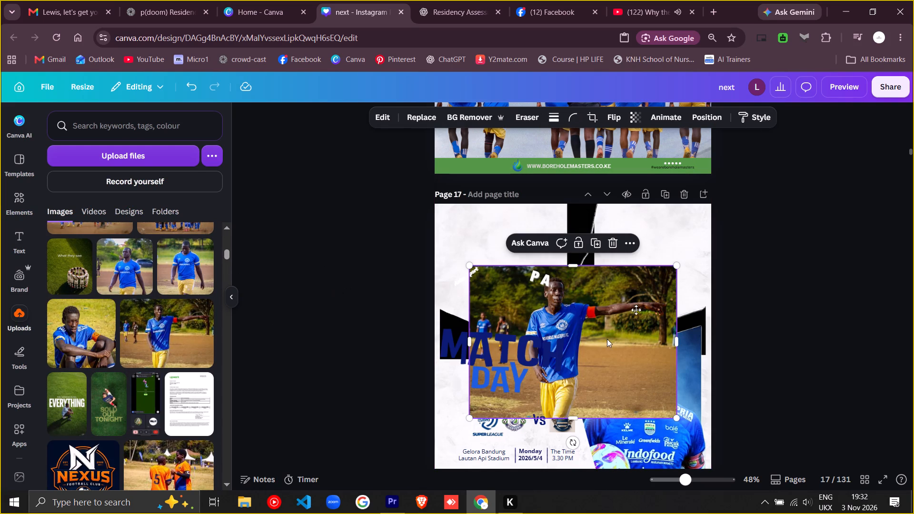
pyautogui.moveTo(636, 310); pyautogui.dragTo(674, 280)
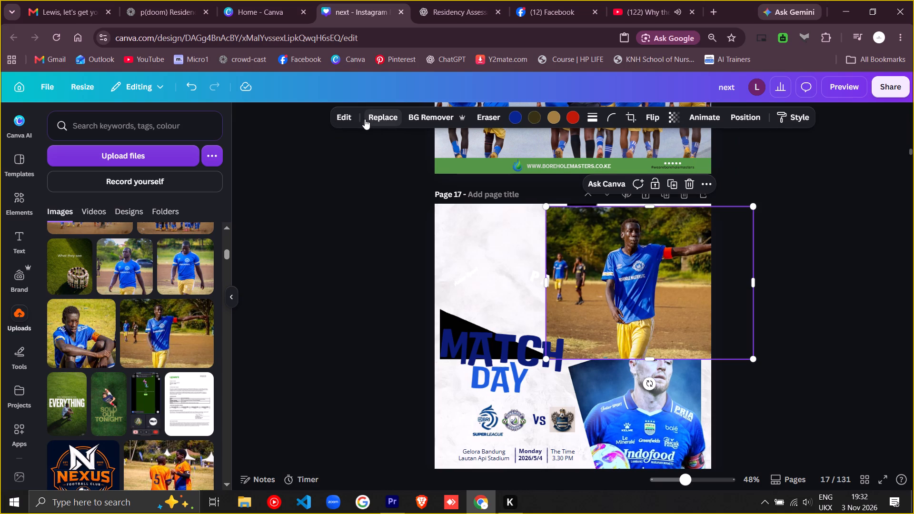
# Remove the background of the outstretched-arm player's photo and shift it further towards the poster's upper-right corner.
pyautogui.click(439, 119)
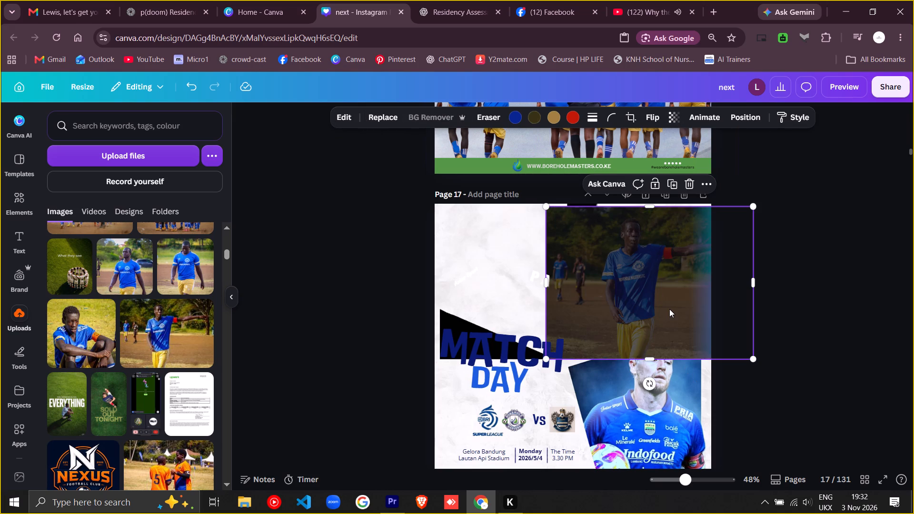
pyautogui.moveTo(611, 289); pyautogui.dragTo(641, 279)
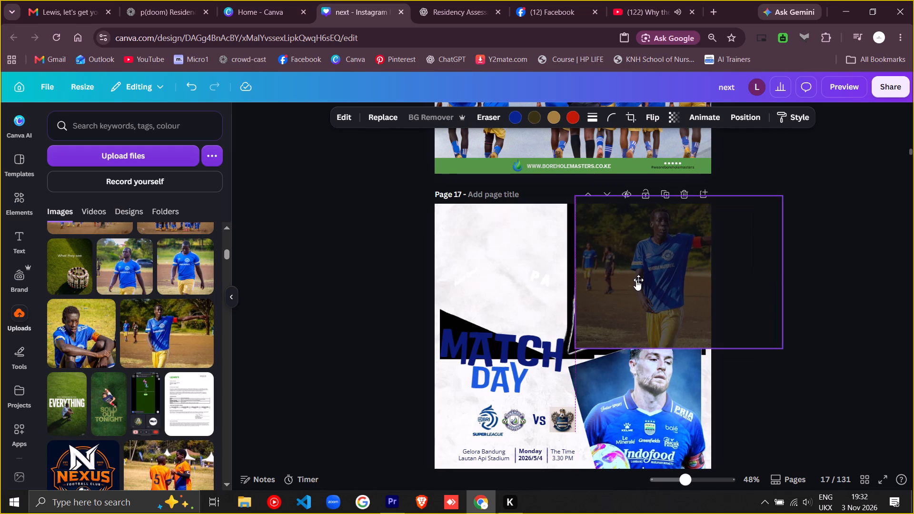
# Add the uploaded photo of the blue-shirted player looking sideways and position it in the poster's upper-left area, over the MATCH DAY title's top.
pyautogui.scroll(-4, 162, 375)
pyautogui.scroll(9, 162, 383)
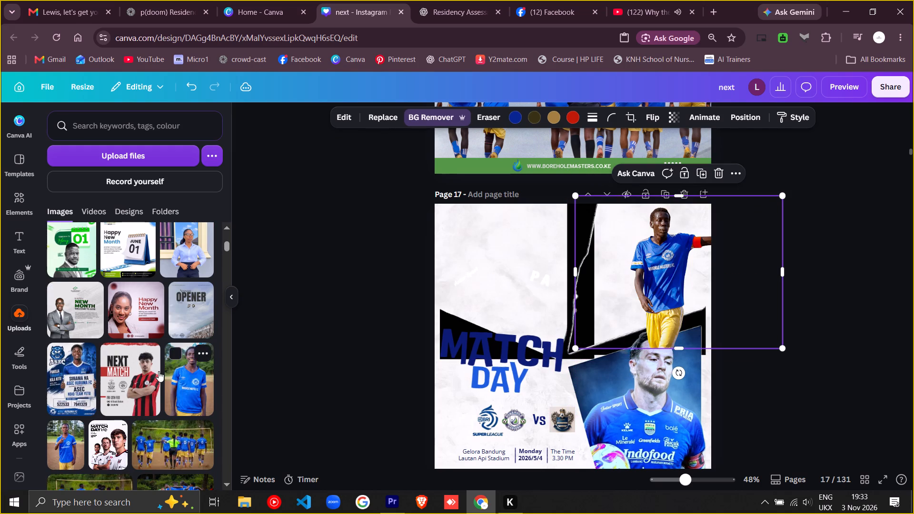
pyautogui.scroll(6, 159, 371)
pyautogui.scroll(-1, 159, 371)
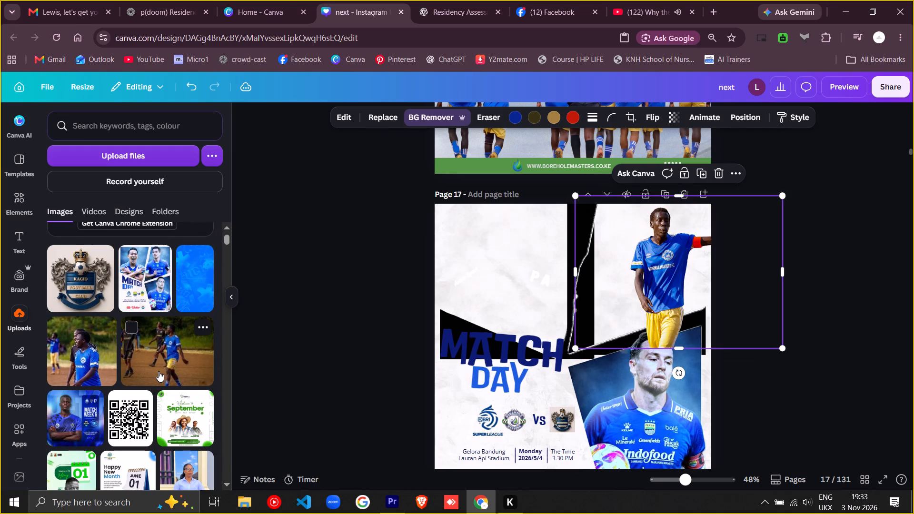
pyautogui.click(79, 352)
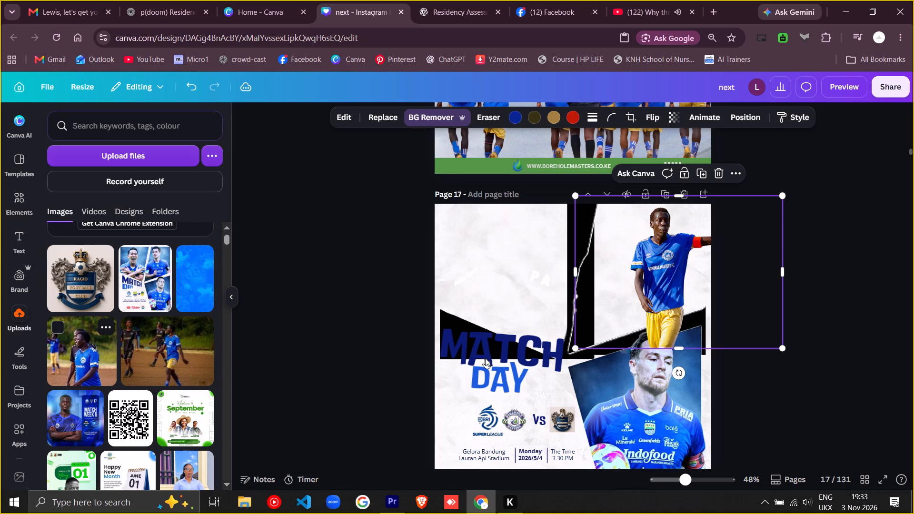
pyautogui.moveTo(640, 411); pyautogui.dragTo(613, 384)
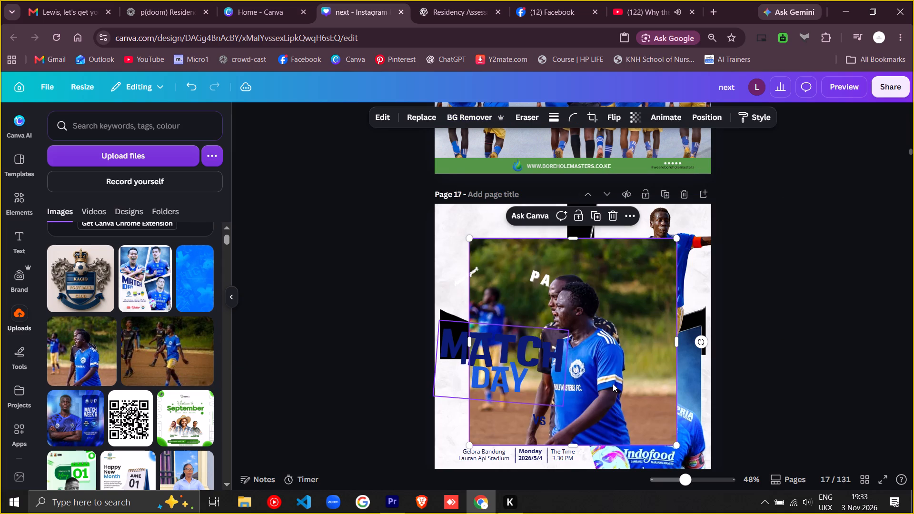
pyautogui.moveTo(613, 384); pyautogui.dragTo(532, 315)
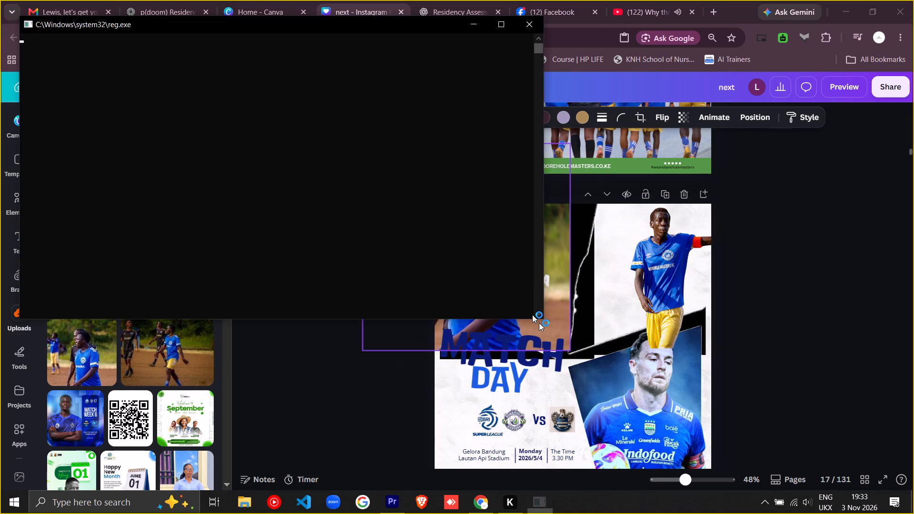
pyautogui.moveTo(532, 315); pyautogui.dragTo(539, 323)
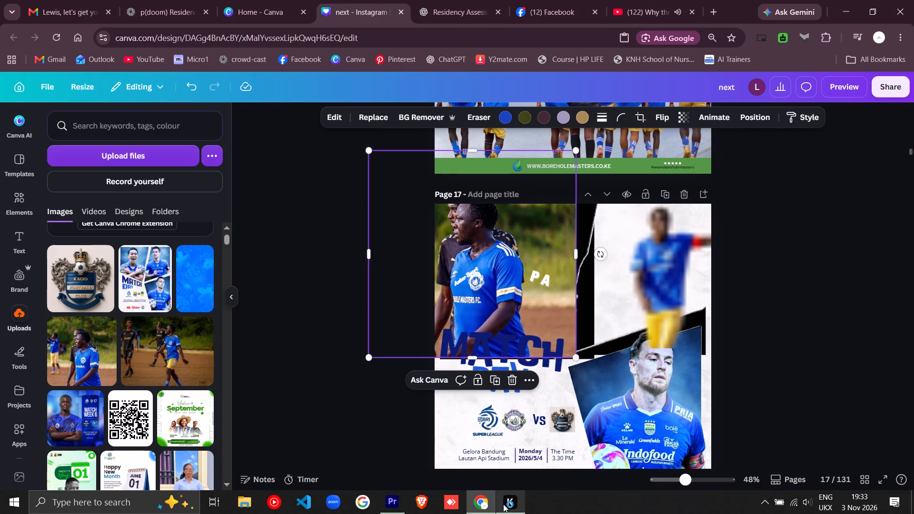